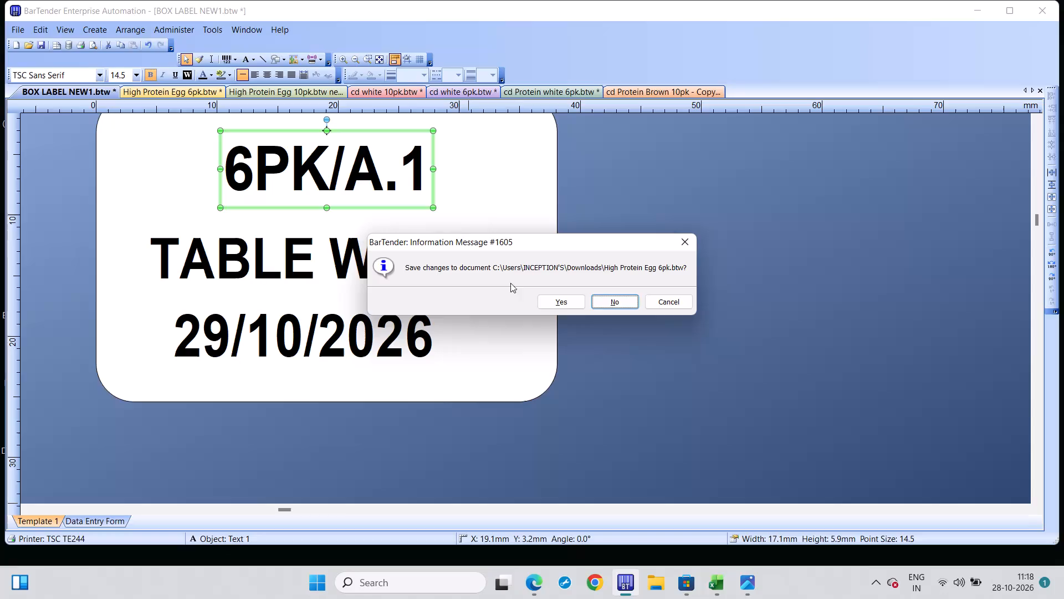
Cancel the save prompt for High Protein Egg 6pk.btw and return to the box label.
{"action": "left_click", "coordinate": [689, 242]}
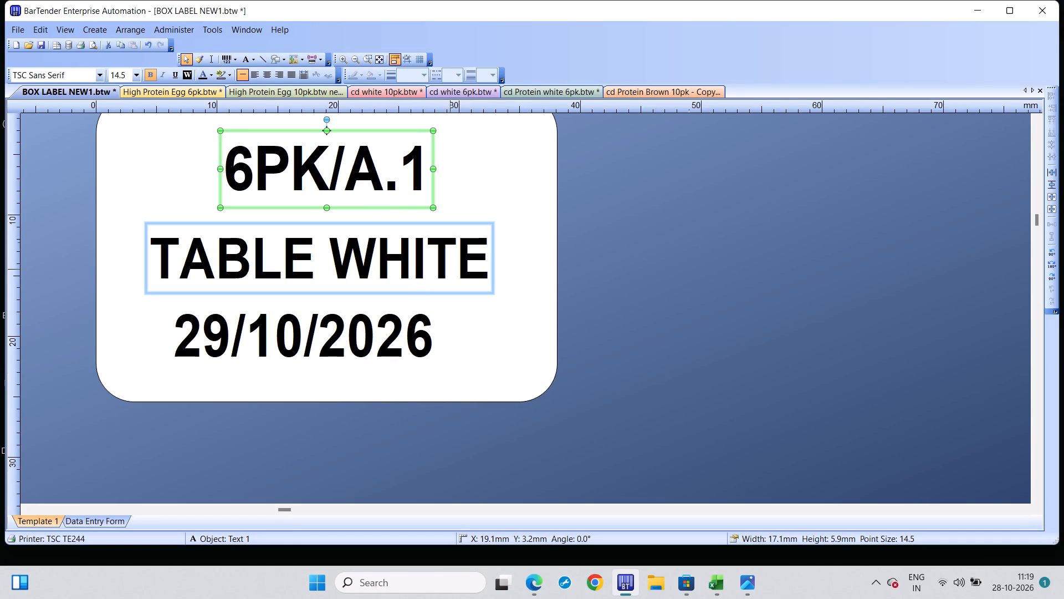
Replace the product name TABLE WHITE on the box label with PROTEIN MAX.
{"action": "left_click", "coordinate": [457, 269]}
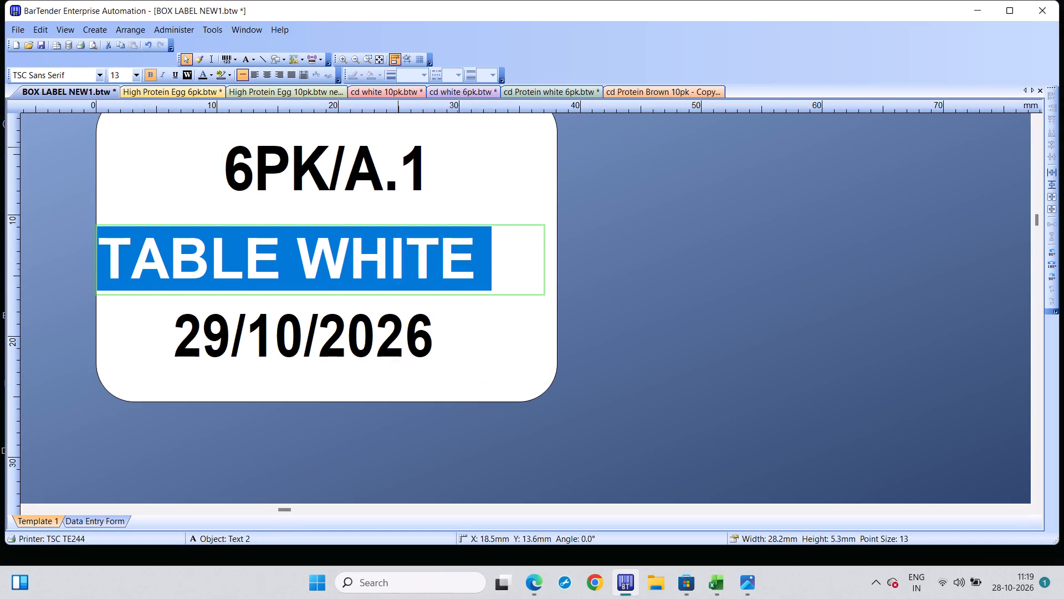
{"action": "left_click", "coordinate": [474, 260]}
{"action": "key", "text": "BackSpace"}
{"action": "key", "text": "BackSpace"}
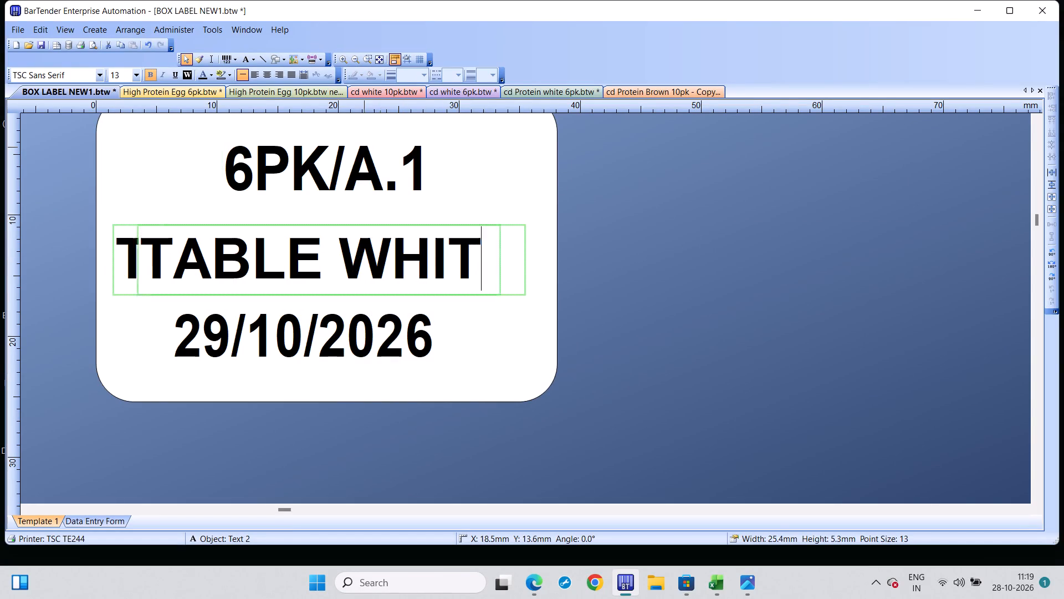
{"action": "key", "text": "BackSpace"}
{"action": "key", "text": "BackSpace"}
{"action": "key", "text": "BackSpace"}
{"action": "key", "text": "BackSpace"}
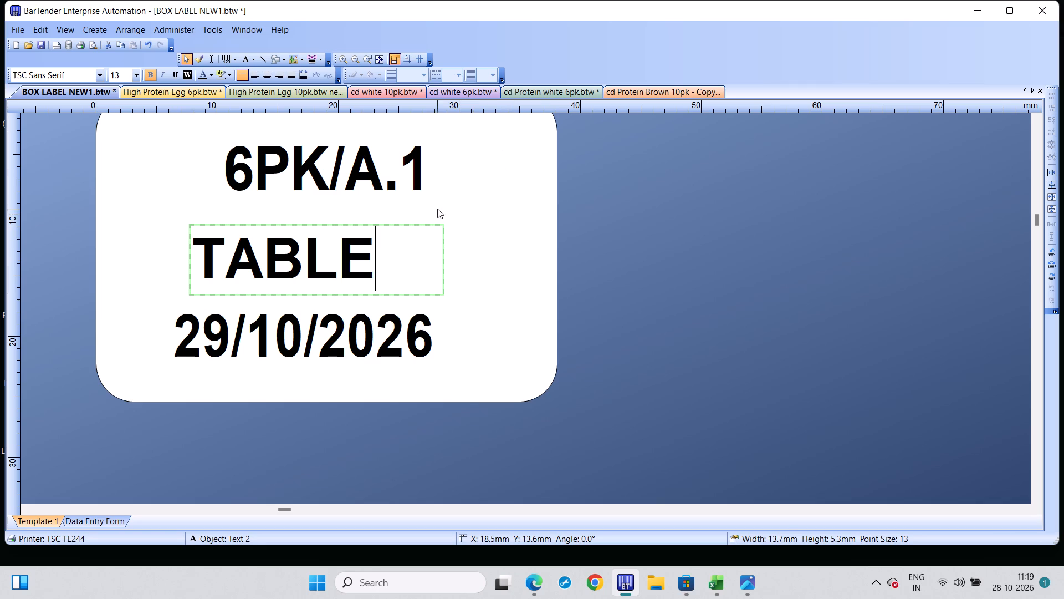
{"action": "key", "text": "BackSpace"}
{"action": "key", "text": "BackSpace"}
{"action": "key", "text": "BackSpace"}
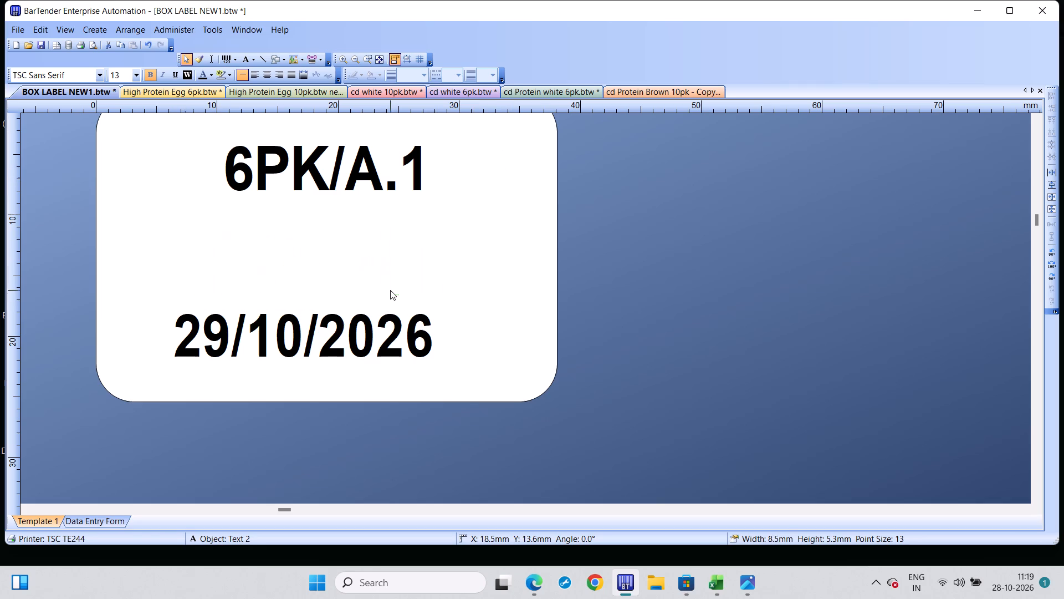
{"action": "key", "text": "BackSpace"}
{"action": "key", "text": "BackSpace"}
{"action": "key", "text": "BackSpace"}
{"action": "type", "text": "PROTEI"}
{"action": "key", "text": "space"}
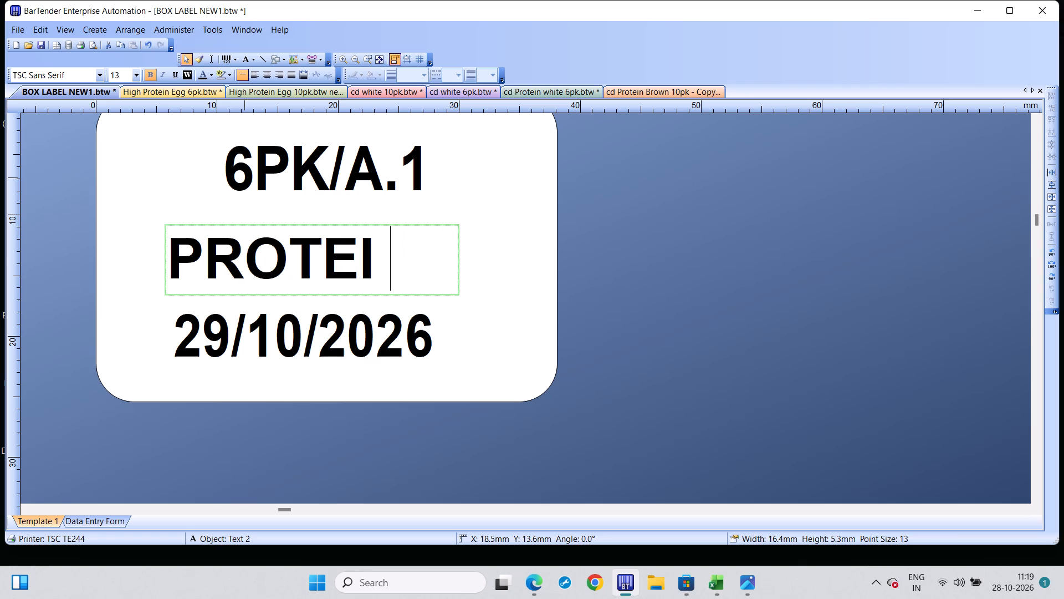
{"action": "key", "text": "BackSpace"}
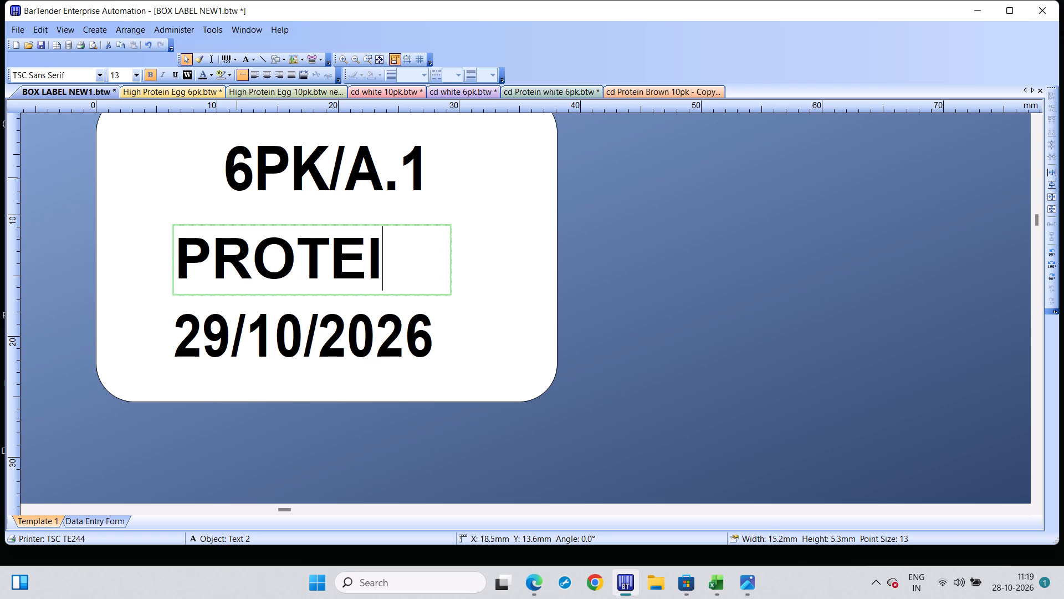
{"action": "key", "text": "BackSpace"}
{"action": "key", "text": "BackSpace"}
{"action": "key", "text": "BackSpace"}
{"action": "key", "text": "BackSpace"}
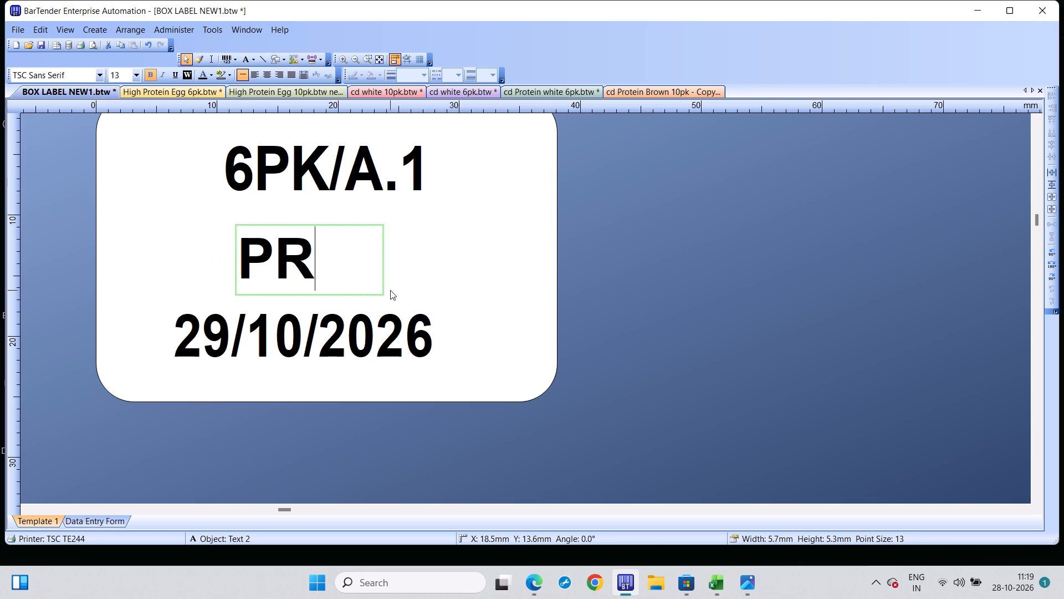
{"action": "type", "text": "OTEIN MAX"}
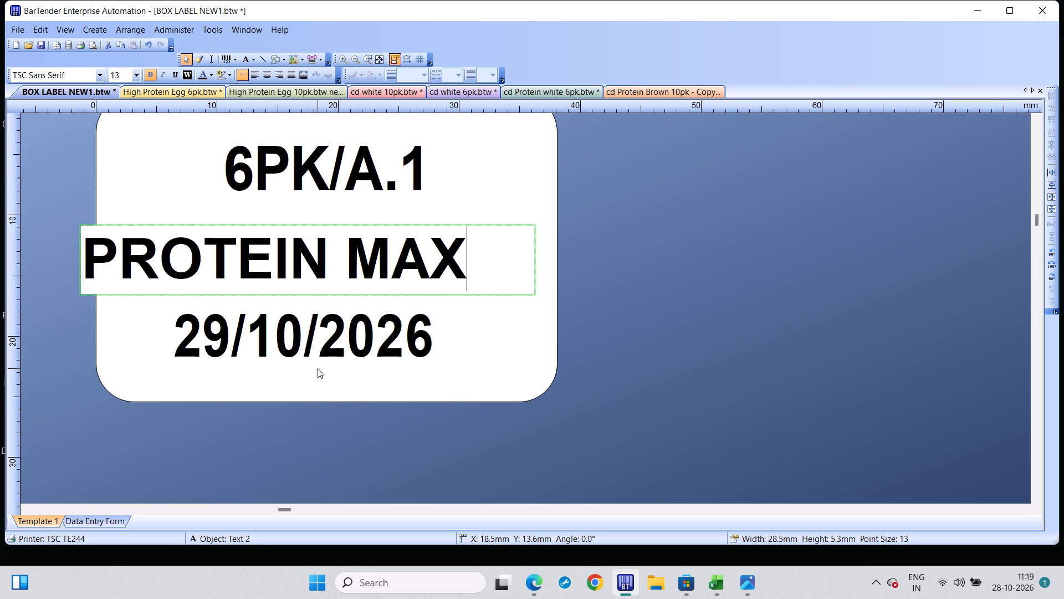
Print 80 copies of the 6PK/A.1 PROTEIN MAX box label.
{"action": "key", "text": "ctrl+p"}
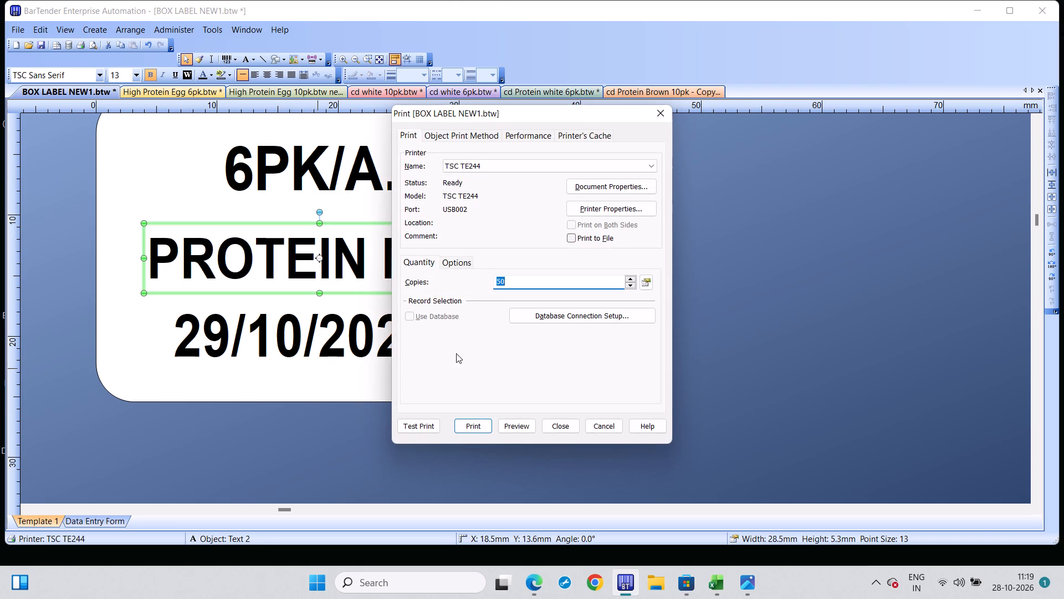
{"action": "left_click", "coordinate": [525, 284]}
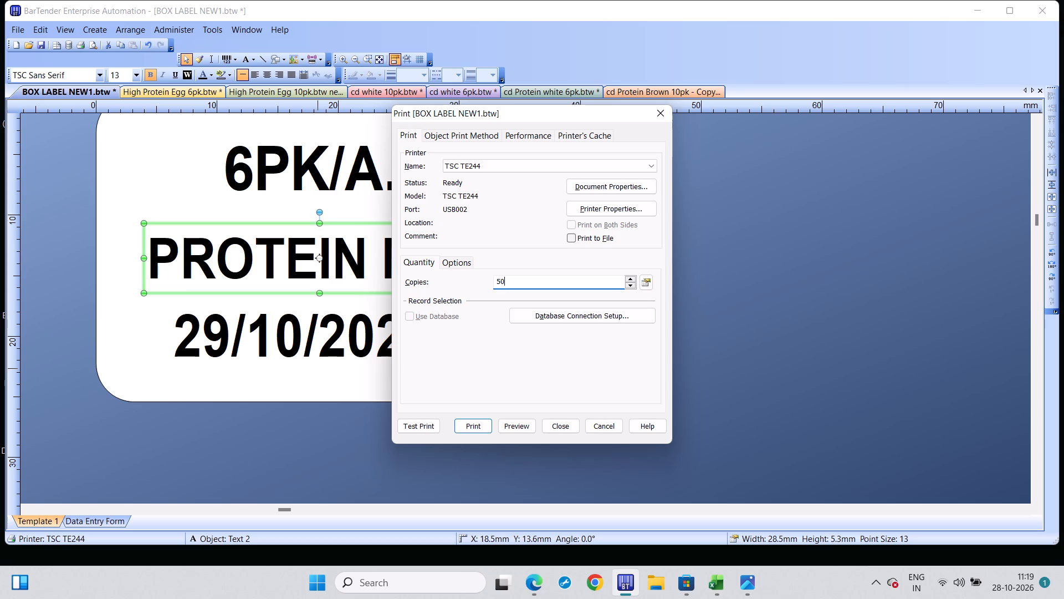
{"action": "key", "text": "BackSpace"}
{"action": "key", "text": "BackSpace"}
{"action": "key", "text": "8"}
{"action": "key", "text": "0"}
{"action": "left_click", "coordinate": [465, 427]}
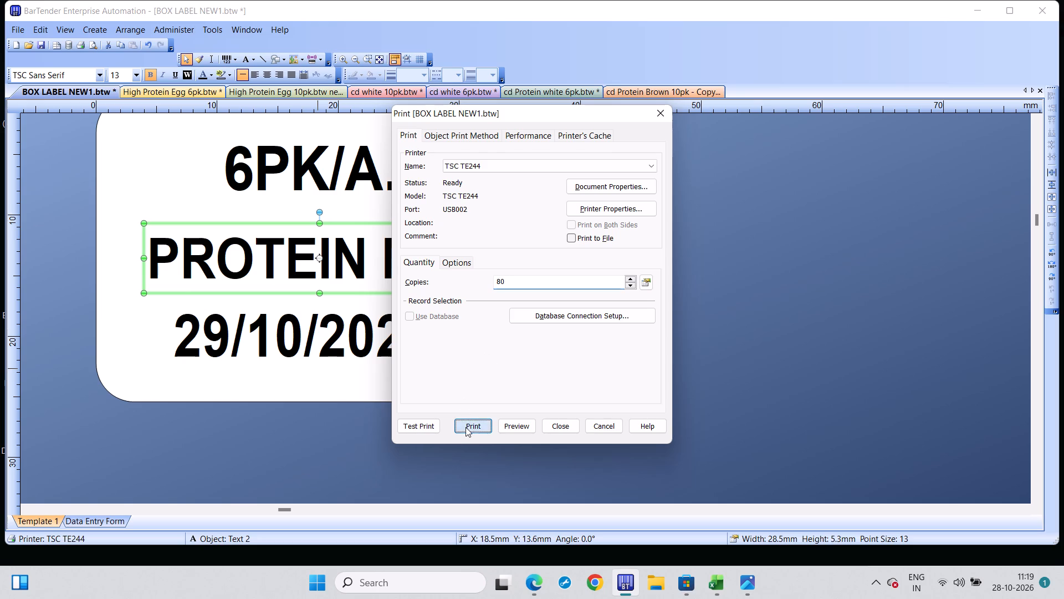
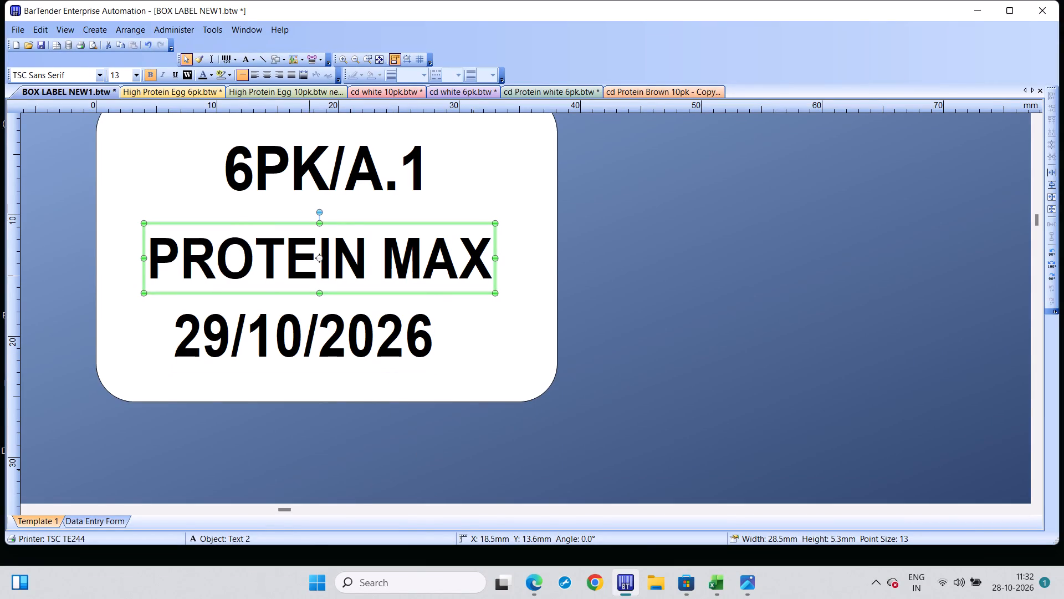
Change the pack size in the box label's first line so that it reads 10PK/A.1.
{"action": "left_click", "coordinate": [252, 176]}
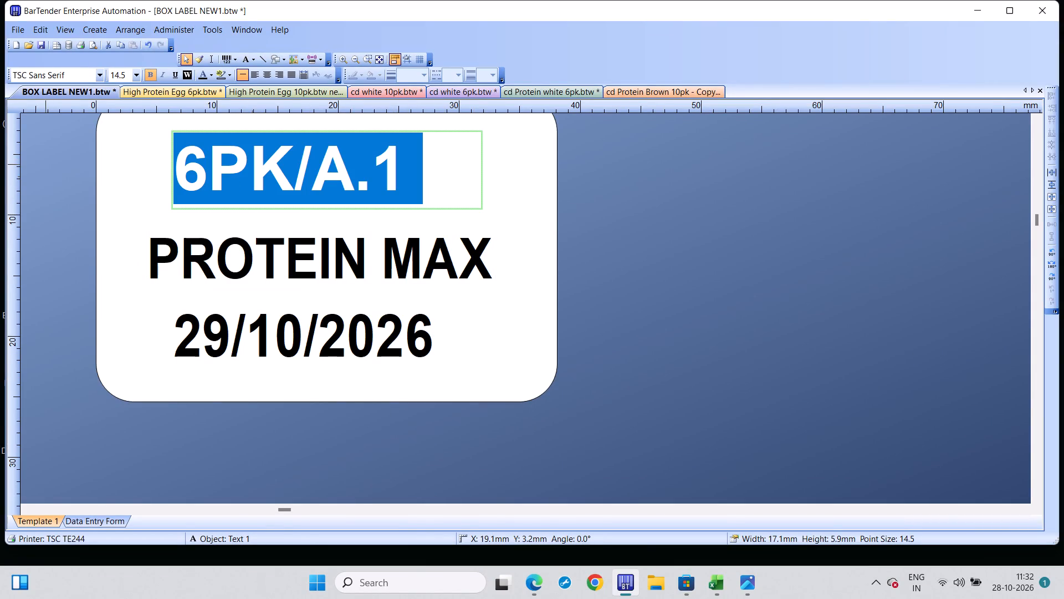
{"action": "left_click", "coordinate": [206, 182]}
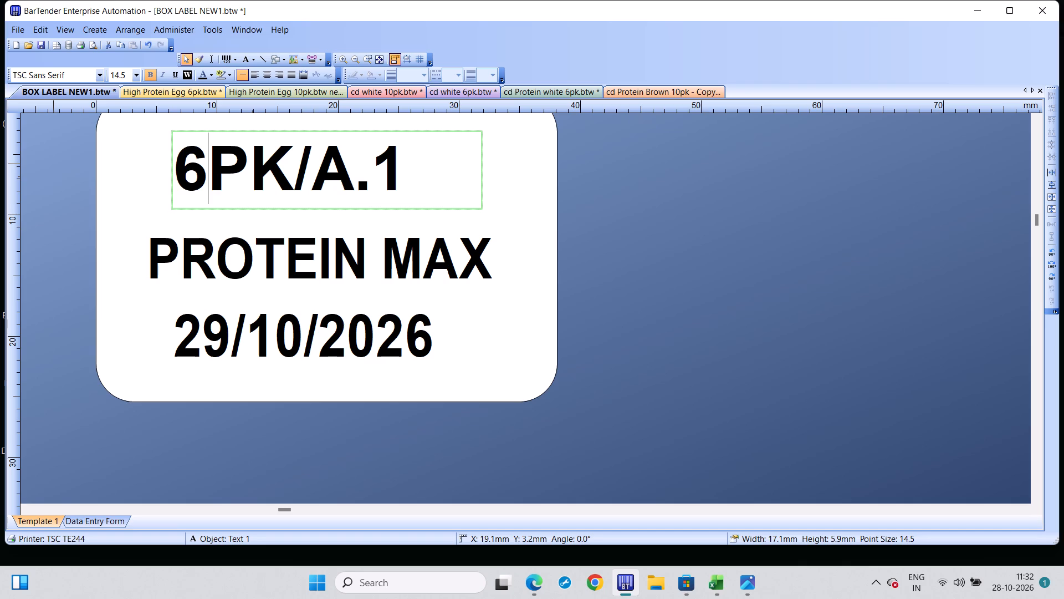
{"action": "key", "text": "BackSpace"}
{"action": "key", "text": "1"}
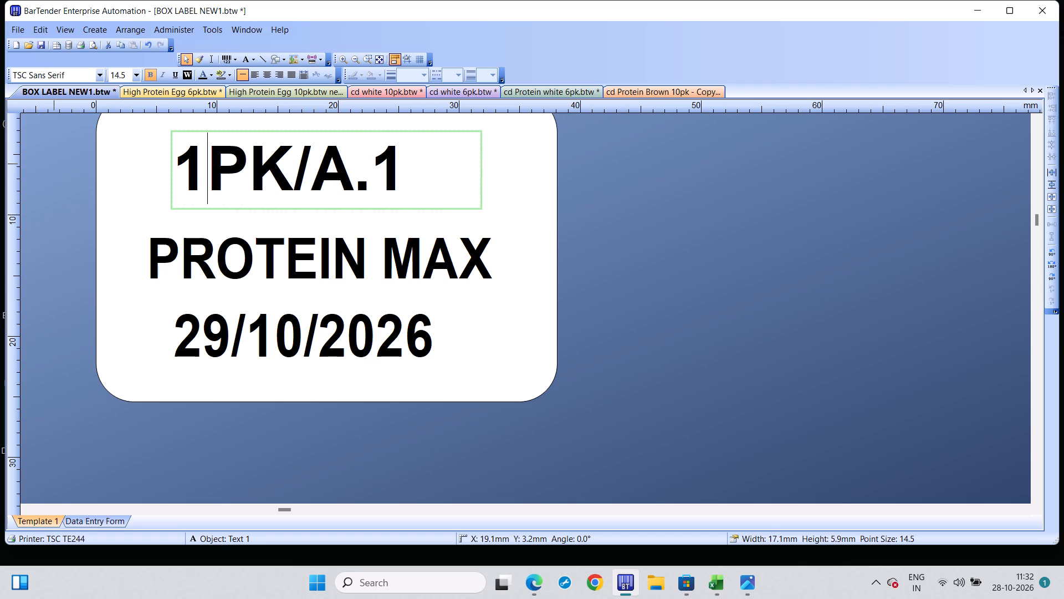
{"action": "key", "text": "9"}
{"action": "key", "text": "BackSpace"}
{"action": "key", "text": "0"}
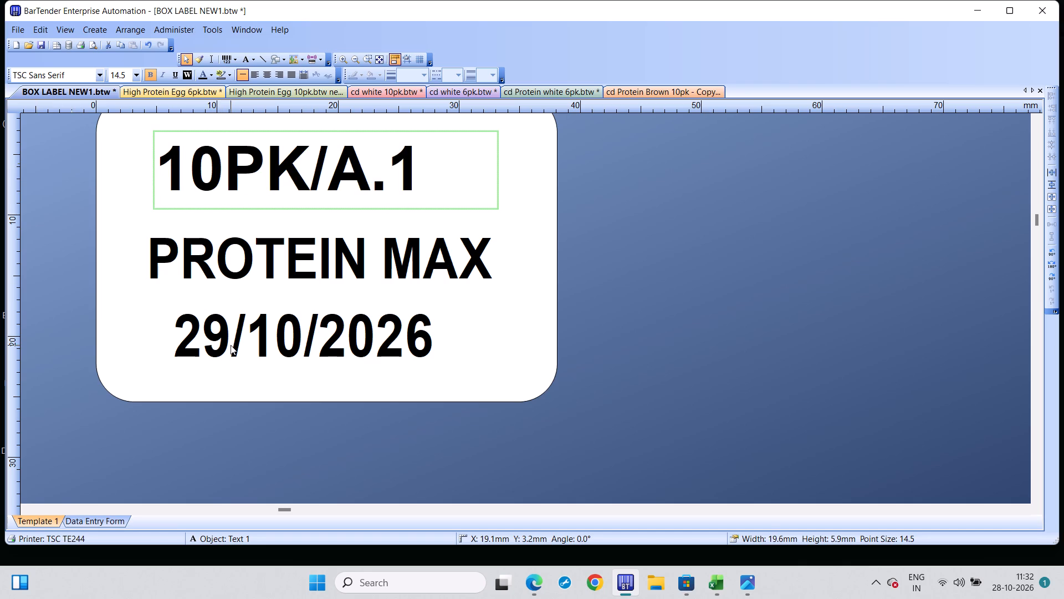
Print 20 copies of the 10PK/A.1 PROTEIN MAX box label on the TSC TE244 printer.
{"action": "key", "text": "ctrl+p"}
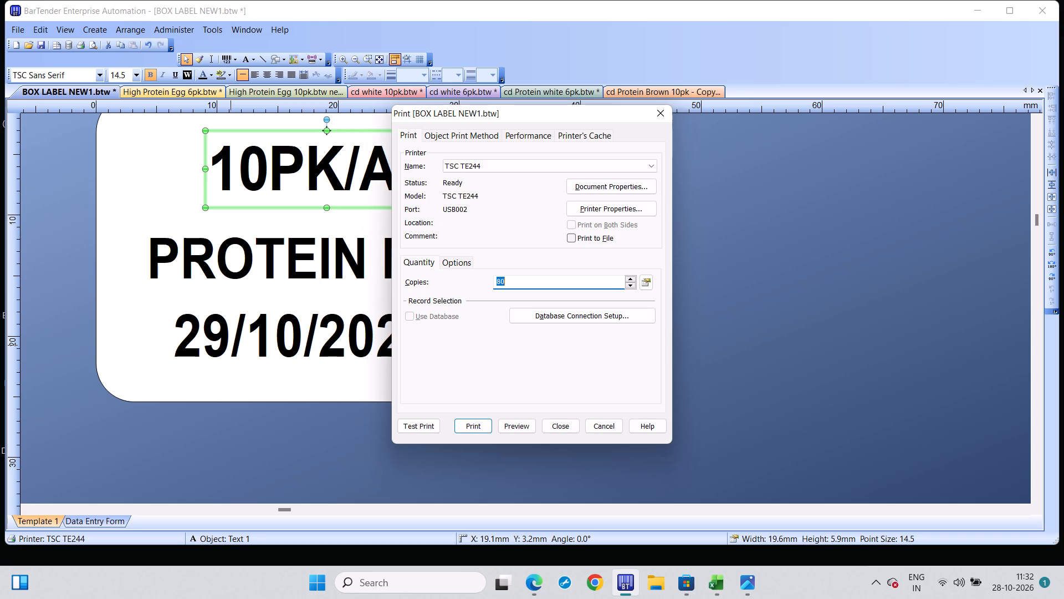
{"action": "key", "text": "BackSpace"}
{"action": "key", "text": "2"}
{"action": "key", "text": "0"}
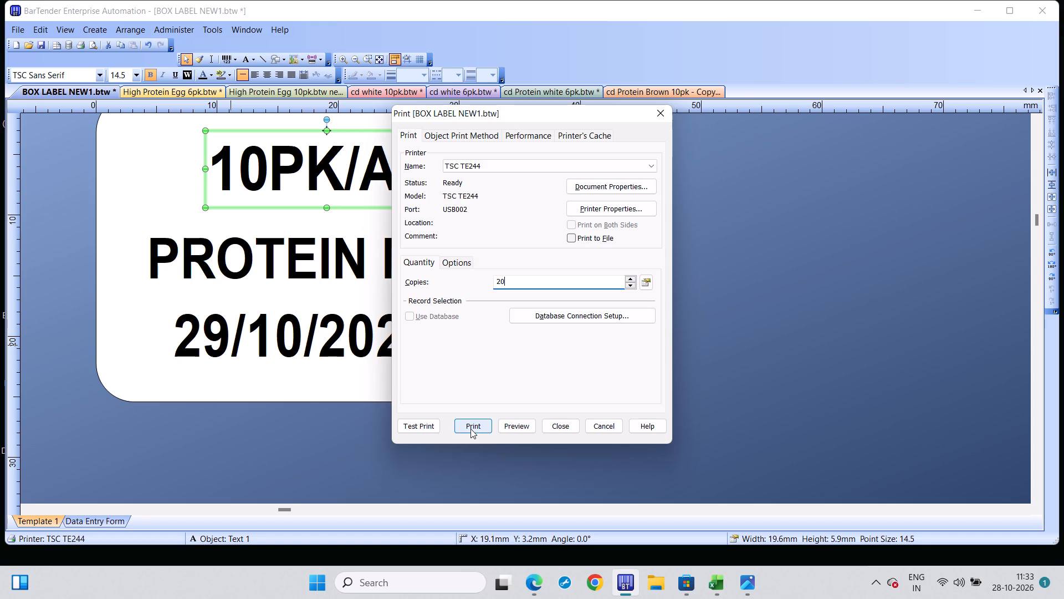
{"action": "left_click", "coordinate": [470, 426]}
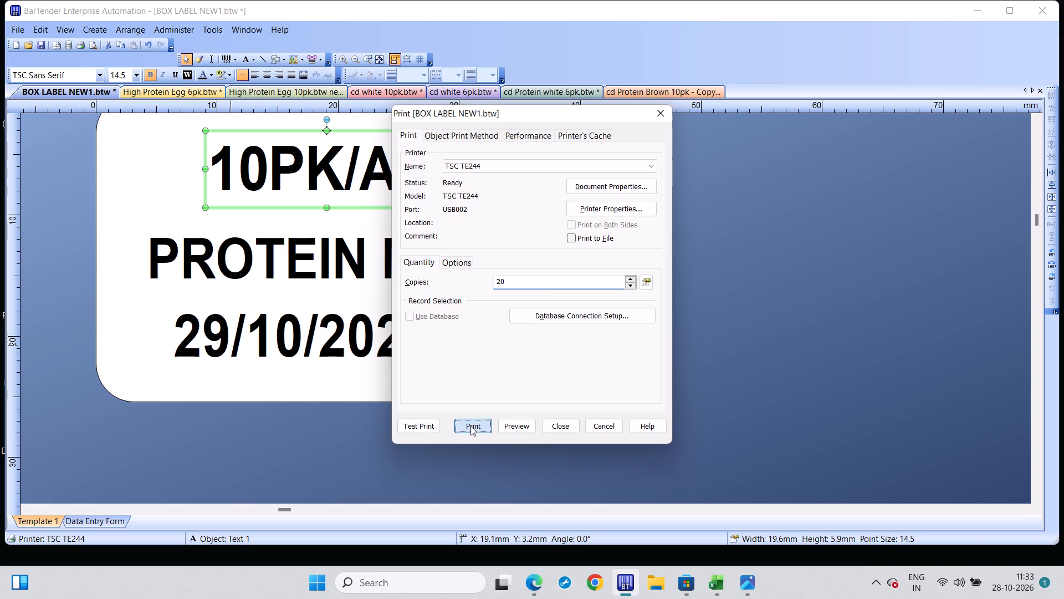
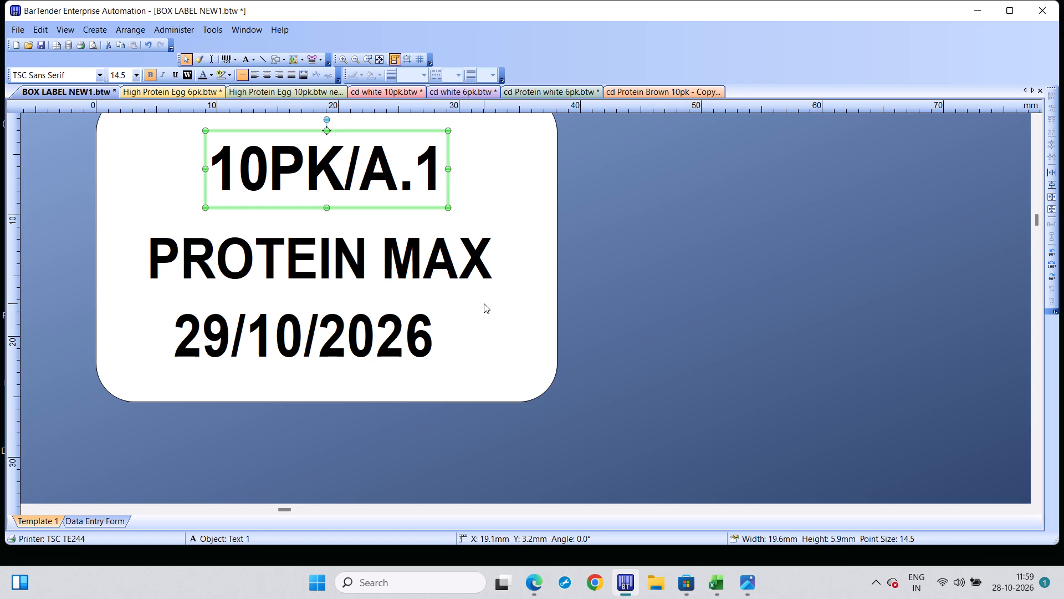
Print another 20 copies of the 10PK/A.1 PROTEIN MAX box label on the TSC TE244 printer.
{"action": "key", "text": "ctrl+p"}
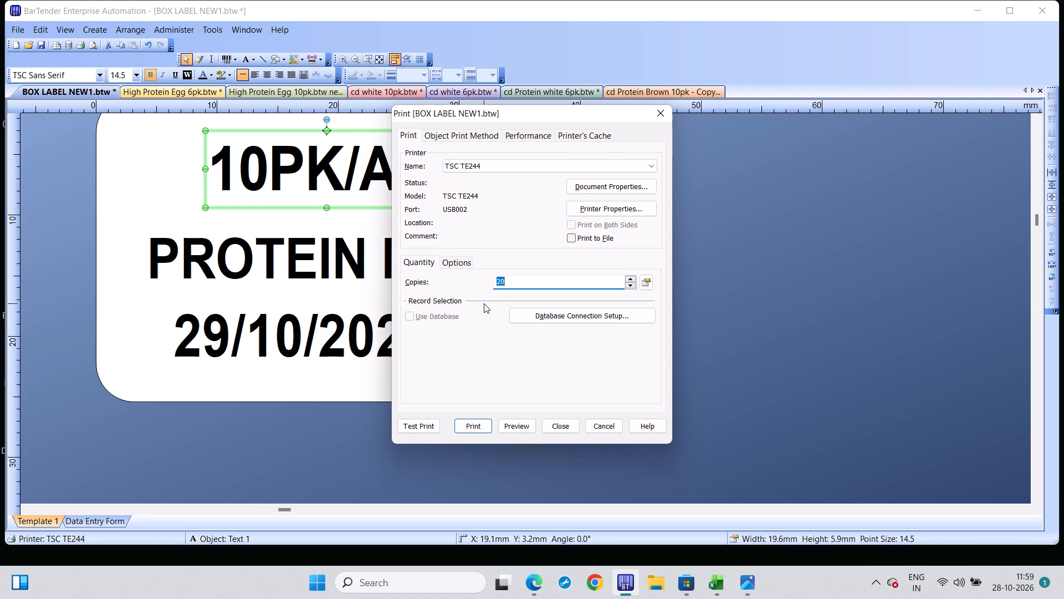
{"action": "left_click", "coordinate": [475, 427]}
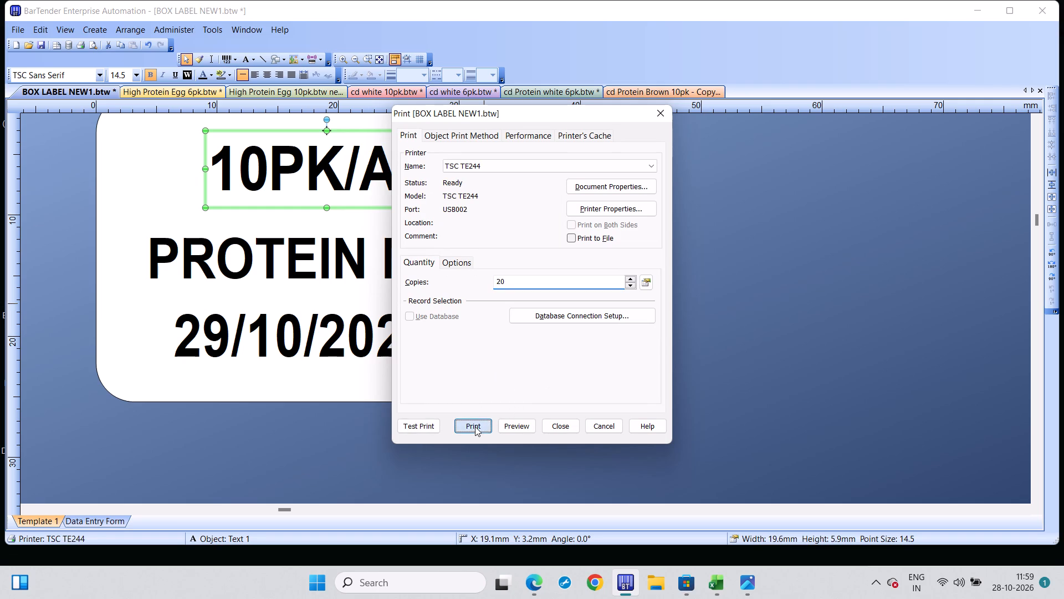
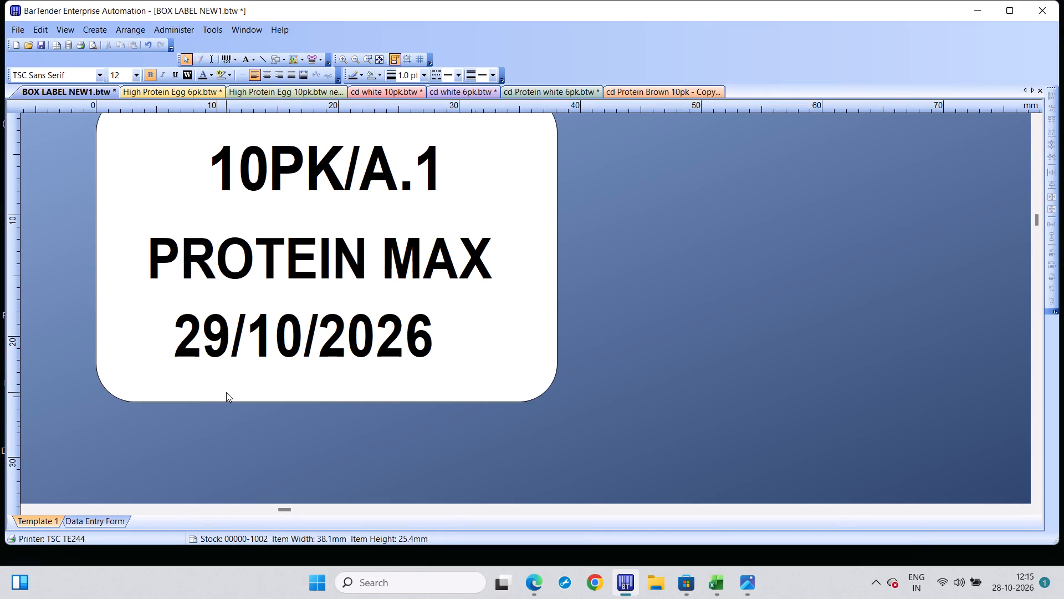
Print 50 copies of the 10PK/A.1 PROTEIN MAX box label dated 29/10/2026 on the TSC TE244 printer.
{"action": "key", "text": "ctrl+p"}
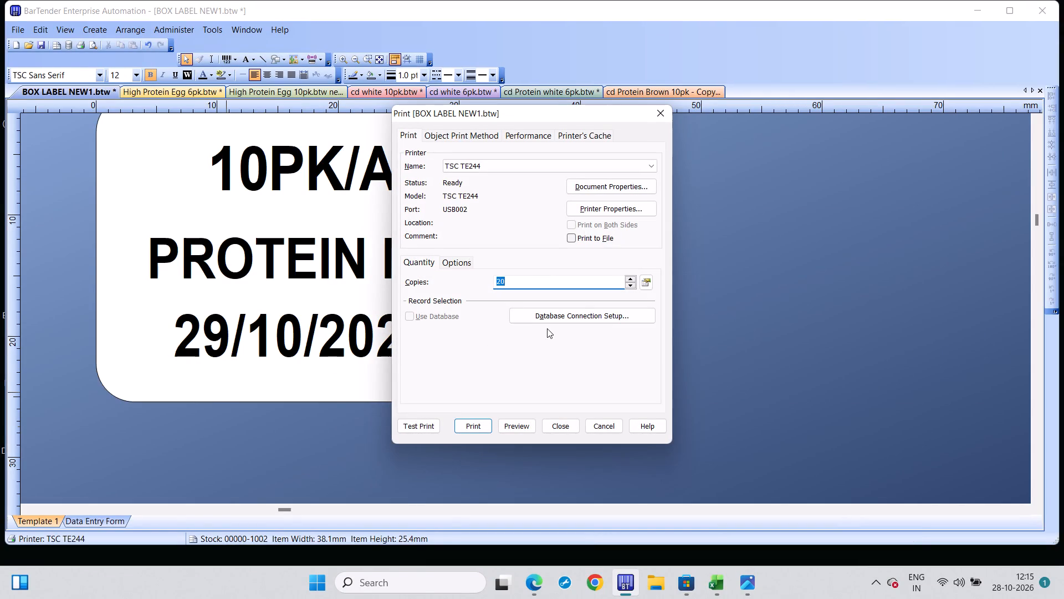
{"action": "left_click", "coordinate": [525, 282]}
{"action": "key", "text": "BackSpace"}
{"action": "key", "text": "BackSpace"}
{"action": "type", "text": "50"}
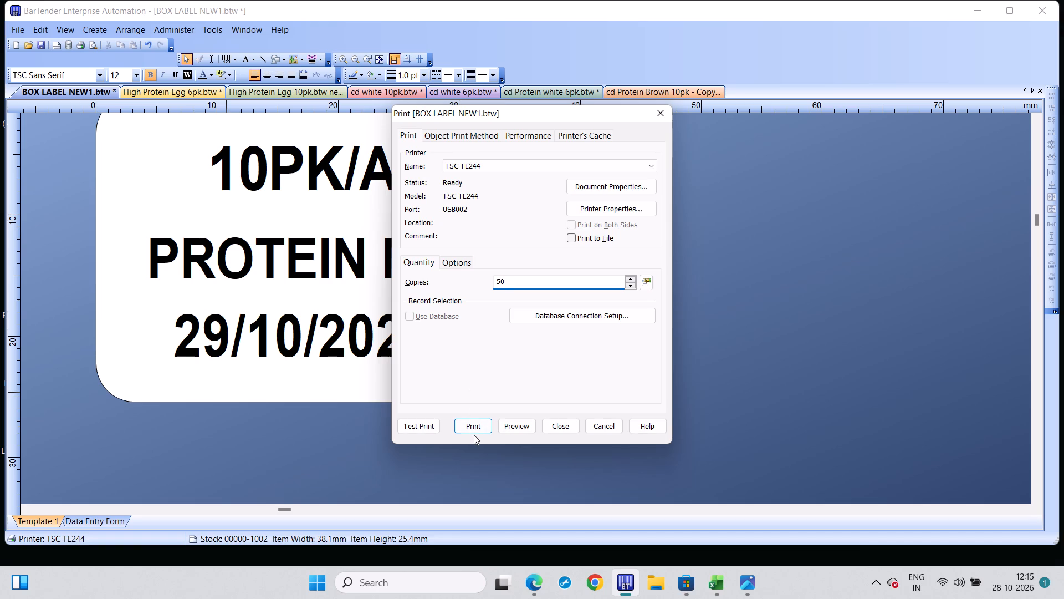
{"action": "left_click", "coordinate": [472, 428]}
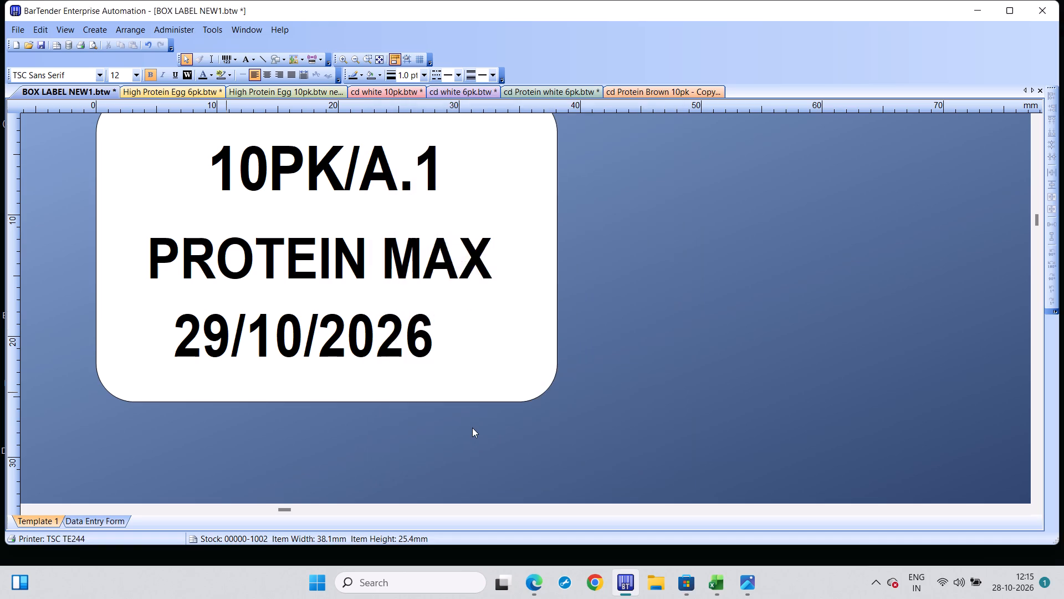
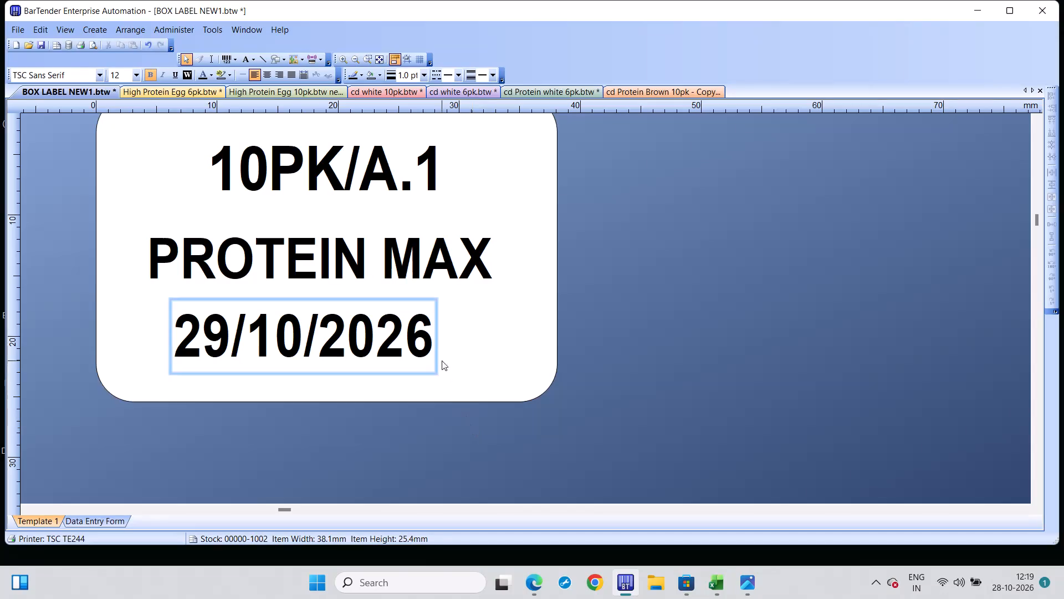
Replace the product name PROTEIN MAX on the box label with FRM WHITE.
{"action": "left_click", "coordinate": [482, 261]}
{"action": "left_click", "coordinate": [482, 261]}
{"action": "key", "text": "BackSpace"}
{"action": "key", "text": "BackSpace"}
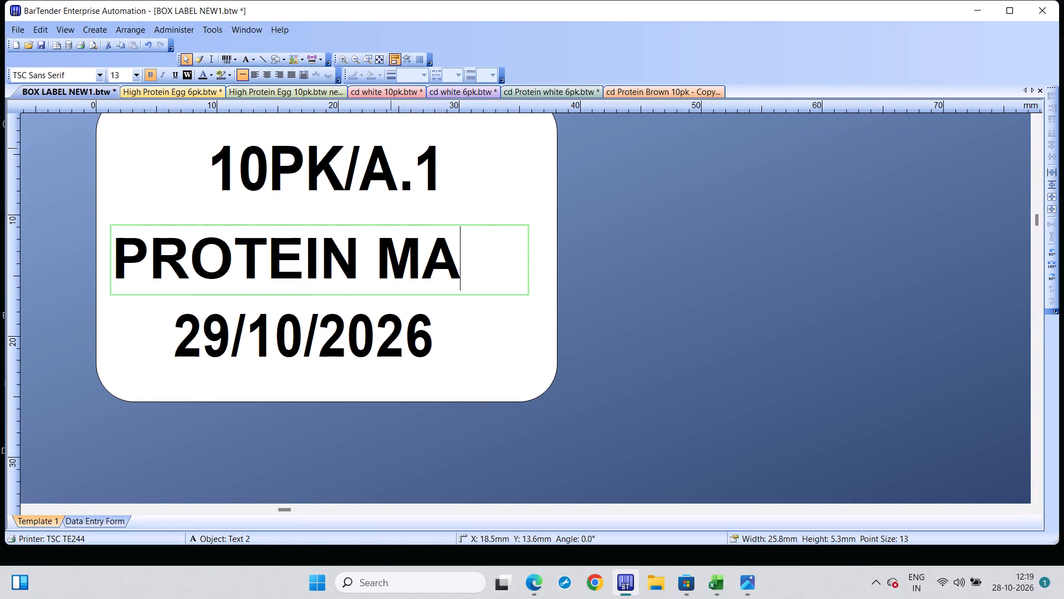
{"action": "key", "text": "BackSpace"}
{"action": "key", "text": "BackSpace"}
{"action": "key", "text": "BackSpace"}
{"action": "key", "text": "BackSpace"}
{"action": "key", "text": "BackSpace"}
{"action": "key", "text": "BackSpace"}
{"action": "key", "text": "BackSpace"}
{"action": "key", "text": "BackSpace"}
{"action": "key", "text": "BackSpace"}
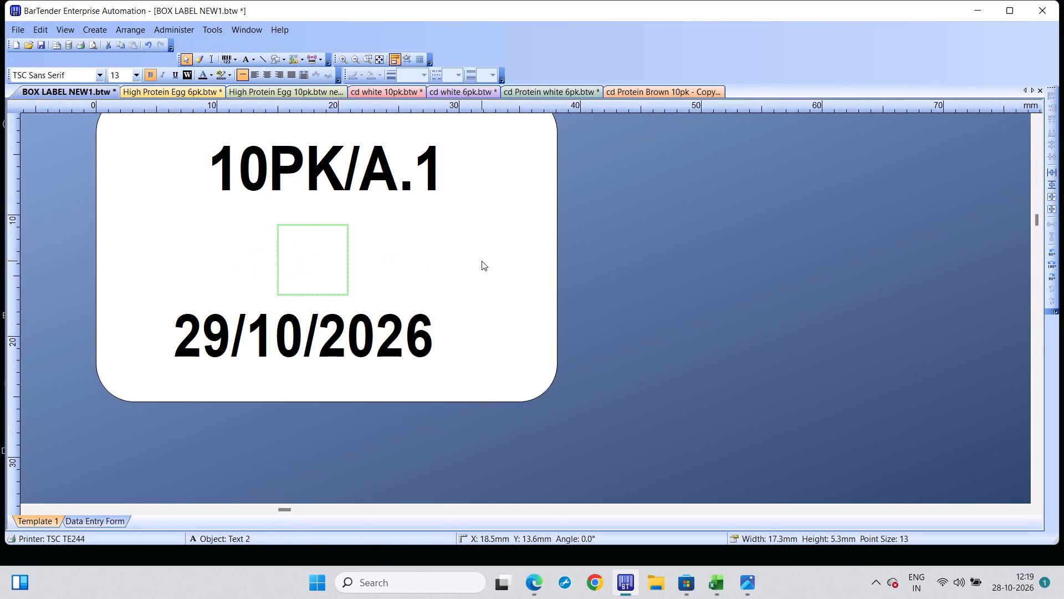
{"action": "type", "text": "FRM"}
{"action": "key", "text": "space"}
{"action": "type", "text": "WHITE"}
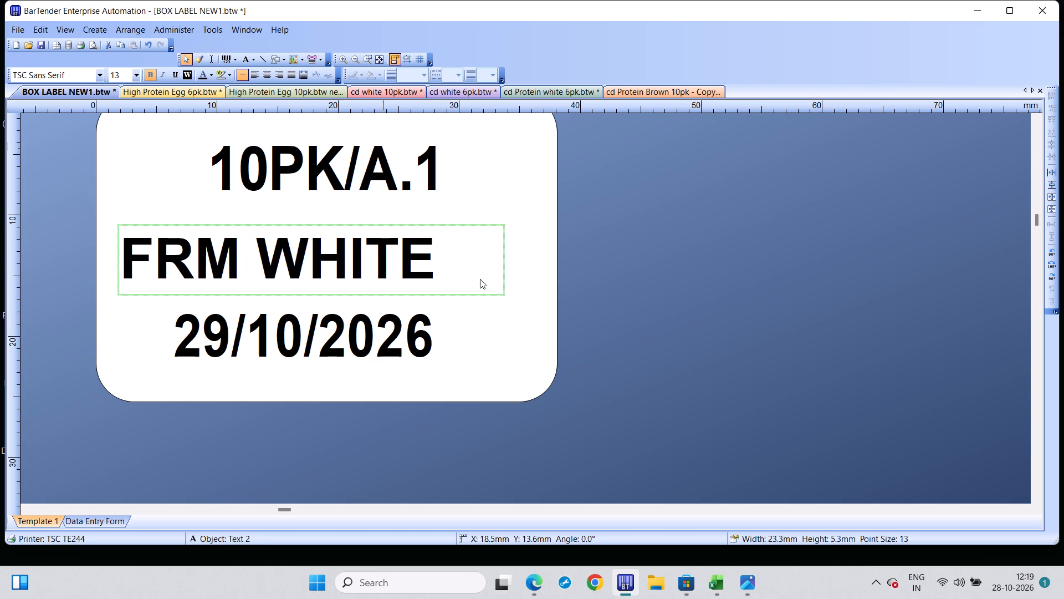
{"action": "left_click", "coordinate": [372, 374]}
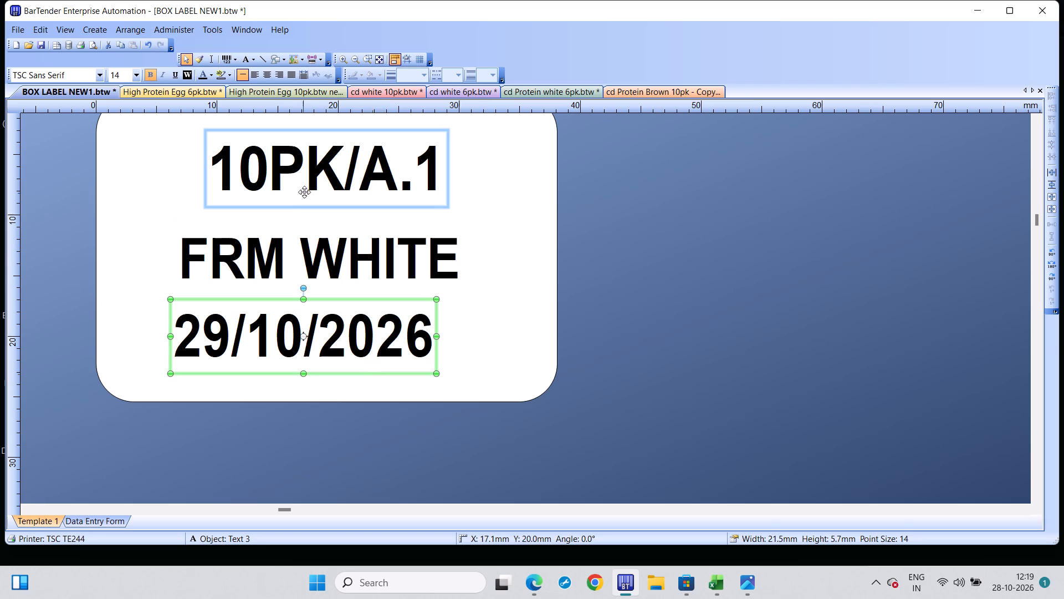
Change the pack size line at the top of the box label to read 06PK/A.1.
{"action": "left_click", "coordinate": [264, 160]}
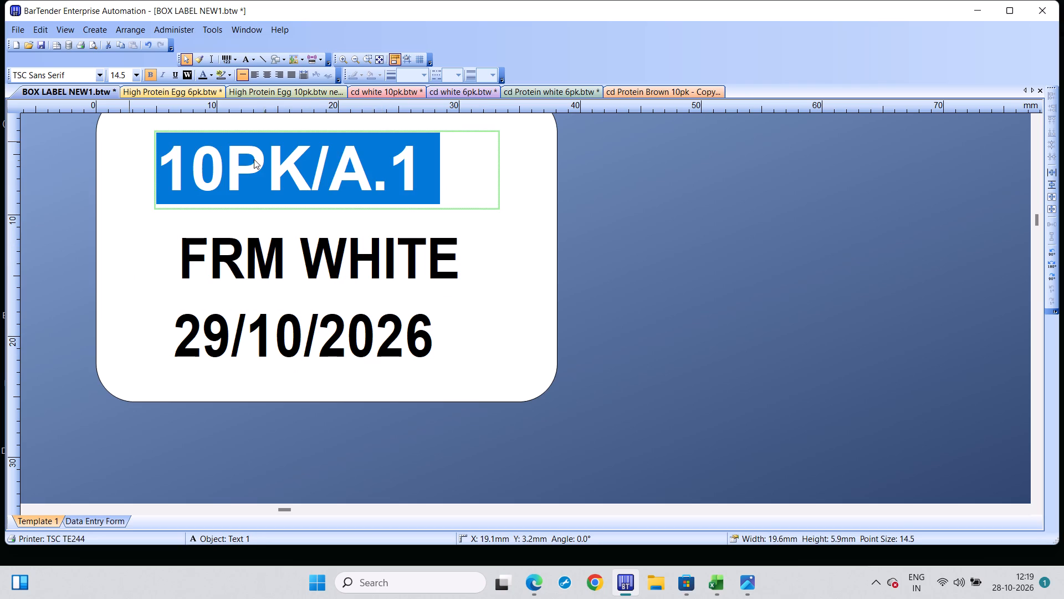
{"action": "left_click", "coordinate": [222, 159]}
{"action": "key", "text": "BackSpace"}
{"action": "key", "text": "BackSpace"}
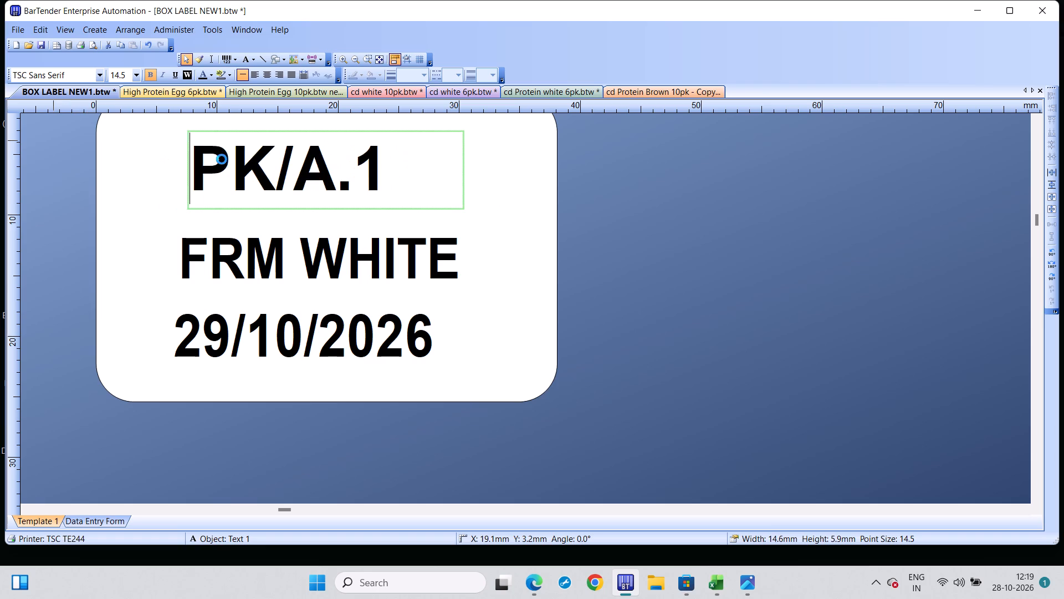
{"action": "type", "text": "06"}
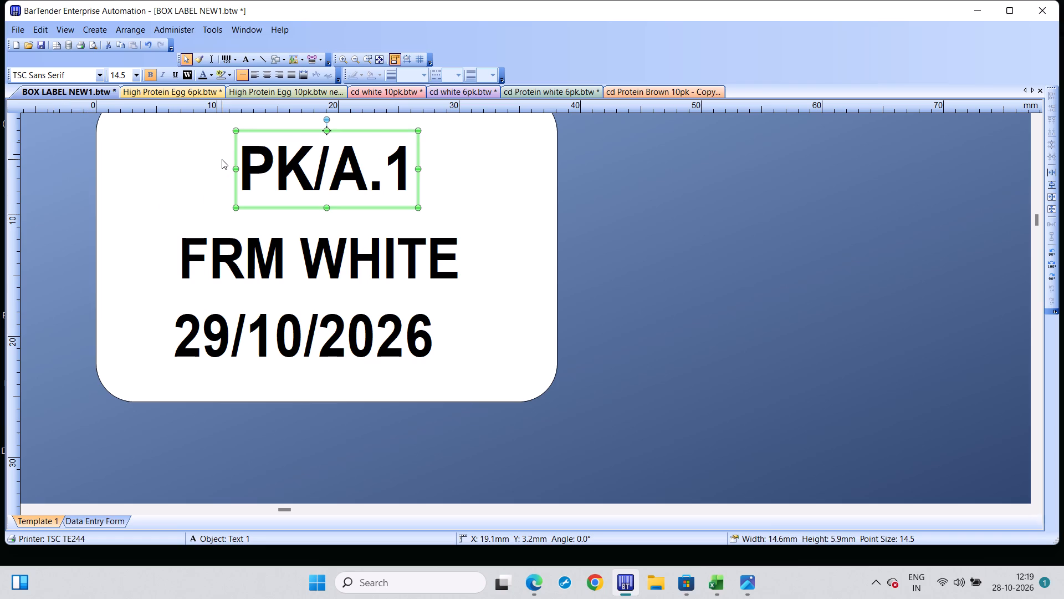
{"action": "type", "text": "00"}
{"action": "left_click", "coordinate": [244, 169]}
{"action": "left_click", "coordinate": [244, 169]}
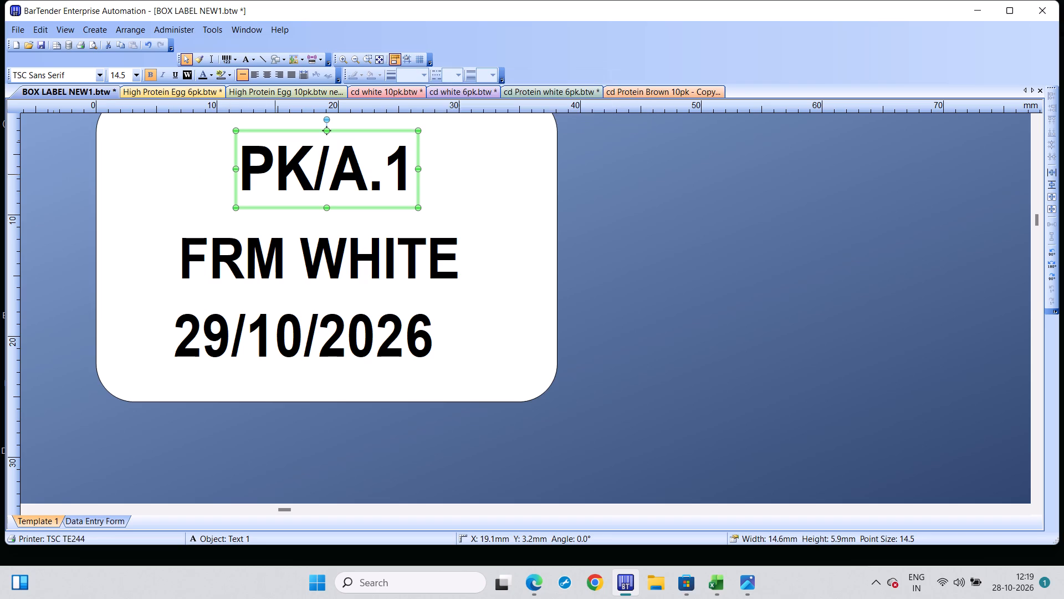
{"action": "left_click", "coordinate": [275, 174]}
{"action": "left_click", "coordinate": [192, 174]}
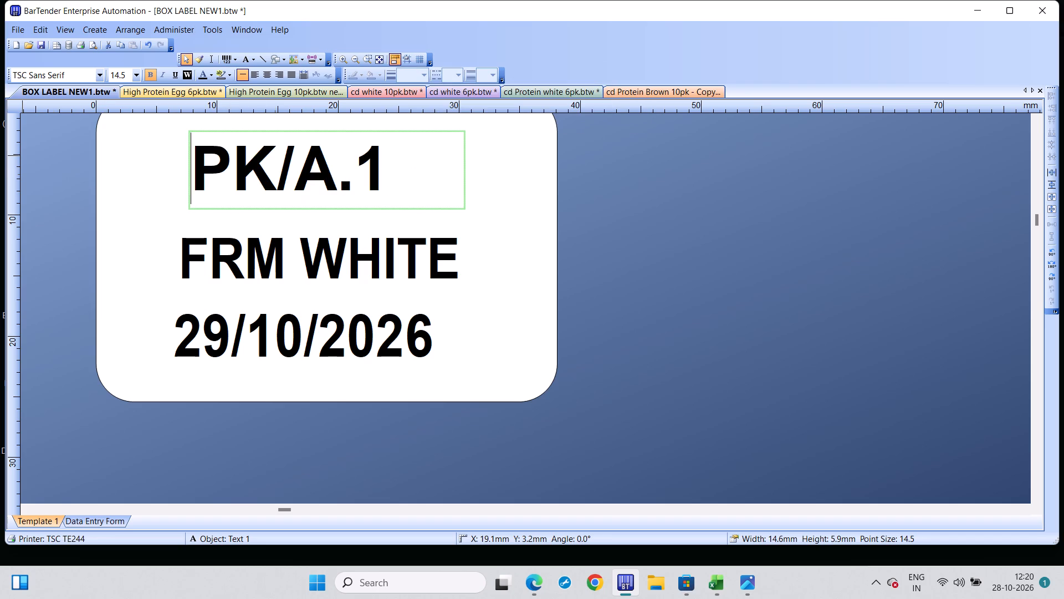
{"action": "type", "text": "06"}
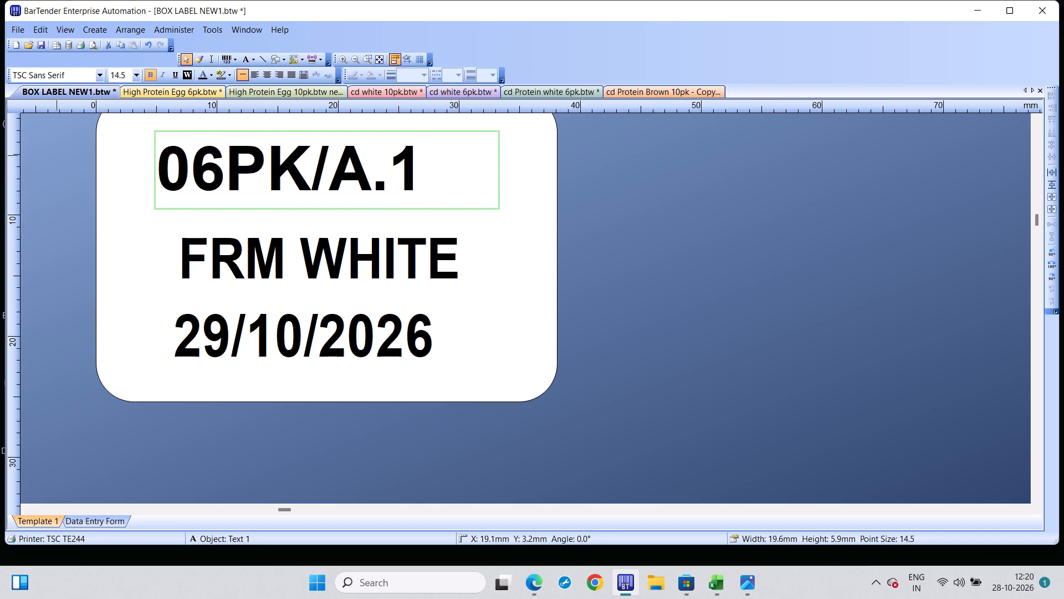
Print 3 copies of the 06PK/A.1 FRM WHITE box label on the TSC TE244 printer.
{"action": "key", "text": "ctrl+p"}
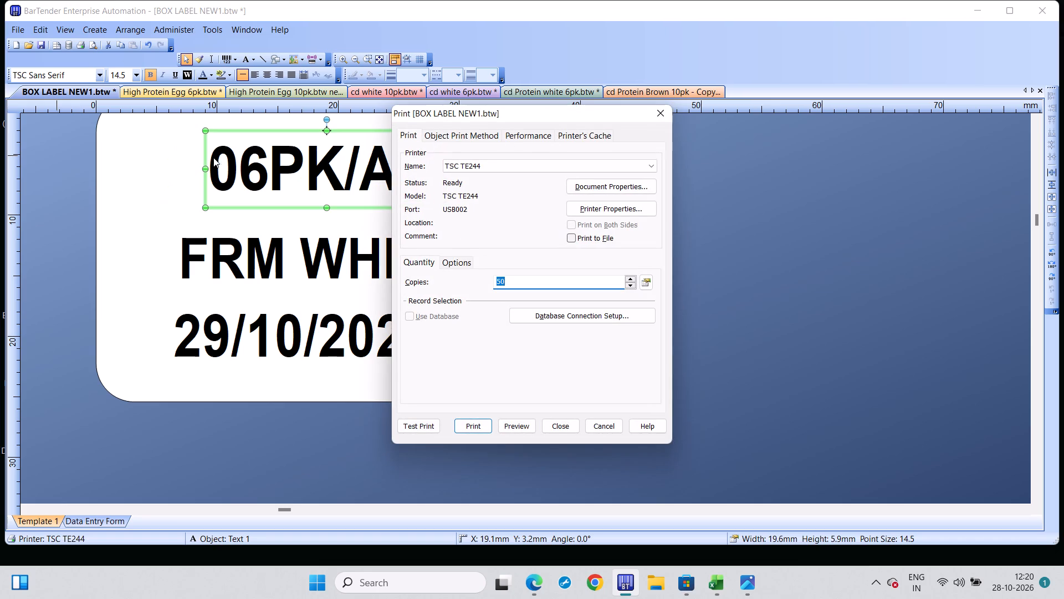
{"action": "left_click", "coordinate": [513, 281]}
{"action": "key", "text": "BackSpace"}
{"action": "key", "text": "BackSpace"}
{"action": "key", "text": "3"}
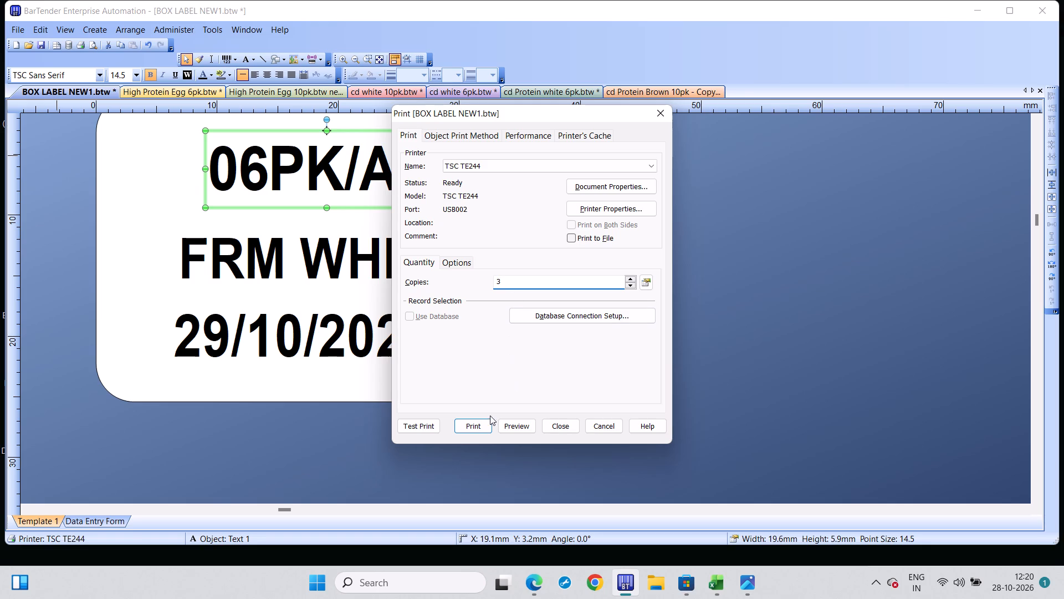
{"action": "left_click", "coordinate": [467, 424]}
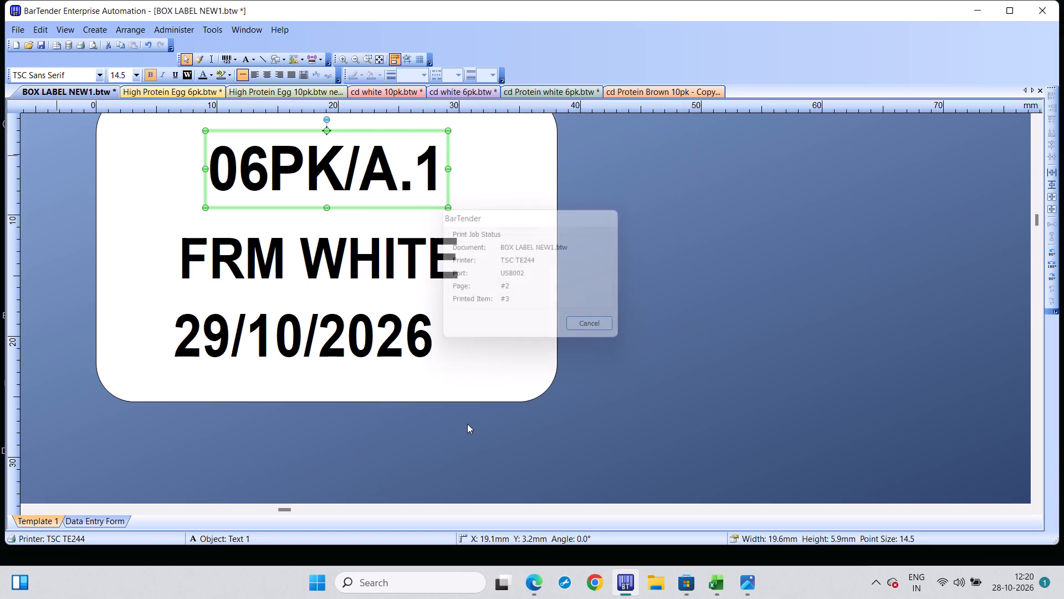
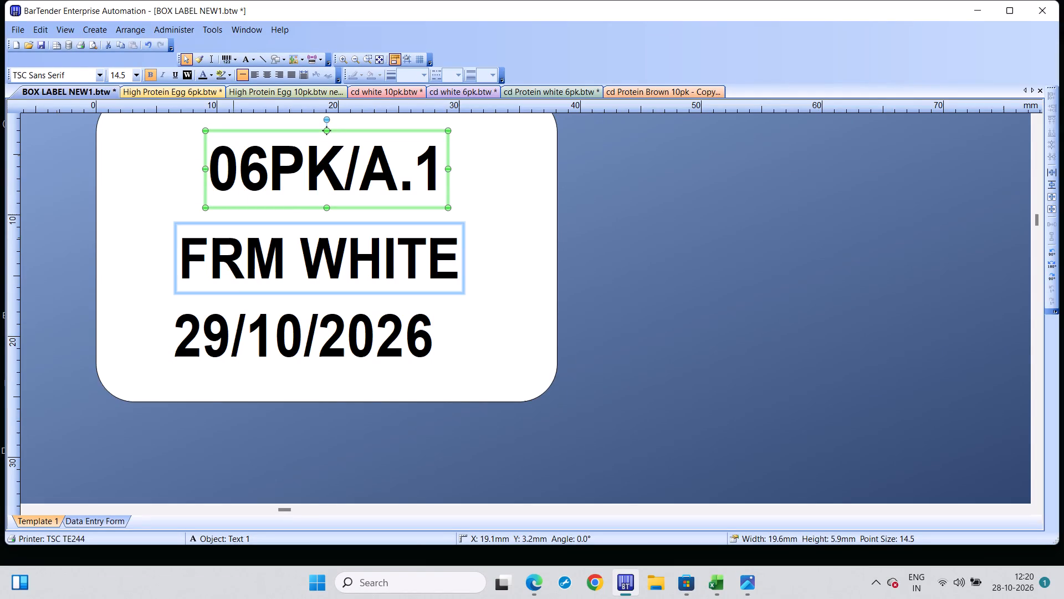
Print another 3 copies of the 06PK/A.1 FRM WHITE box label on the TSC TE244 printer.
{"action": "key", "text": "ctrl+p"}
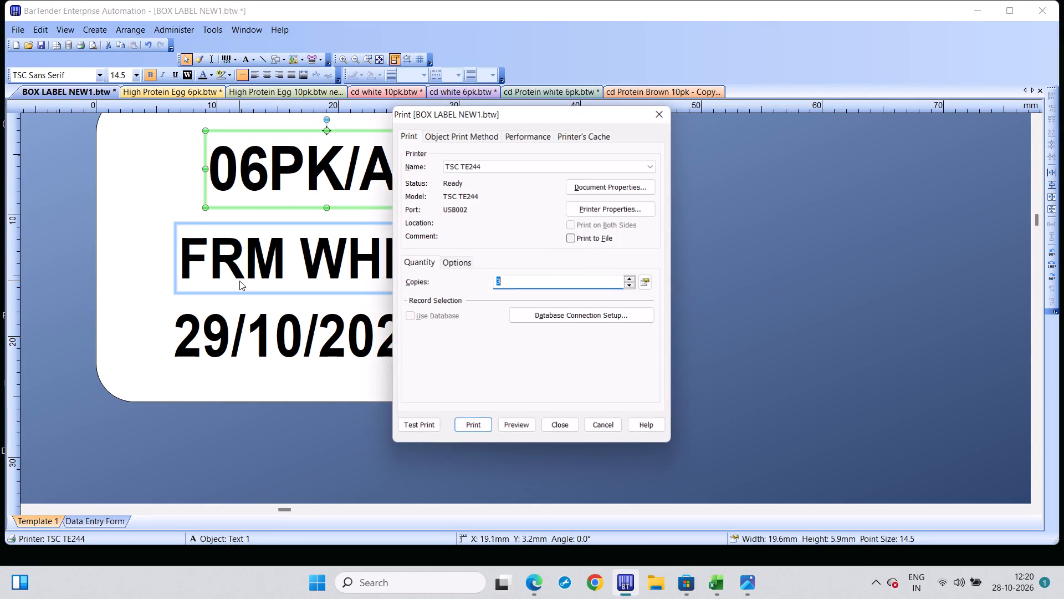
{"action": "left_click", "coordinate": [504, 282]}
{"action": "left_click", "coordinate": [478, 430]}
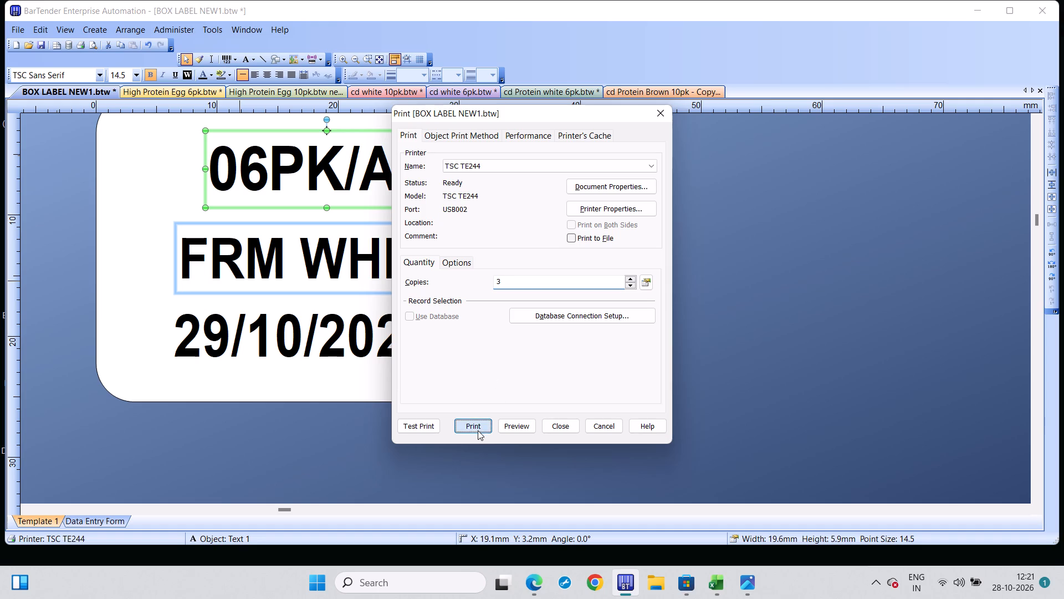
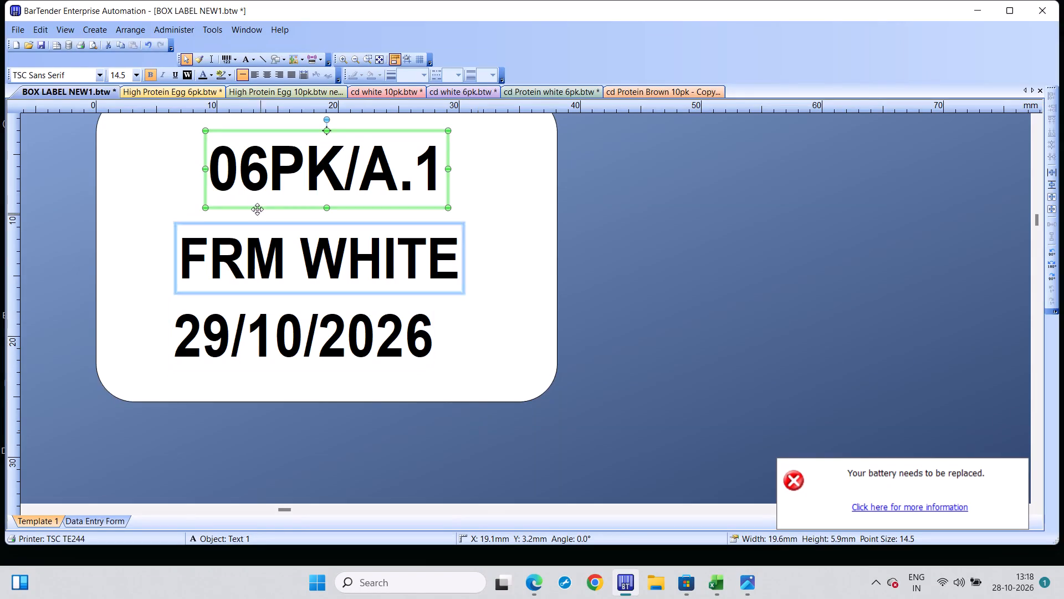
Change the product name on the box label from FRM WHITE to TABLE WHITE.
{"action": "left_click", "coordinate": [284, 264]}
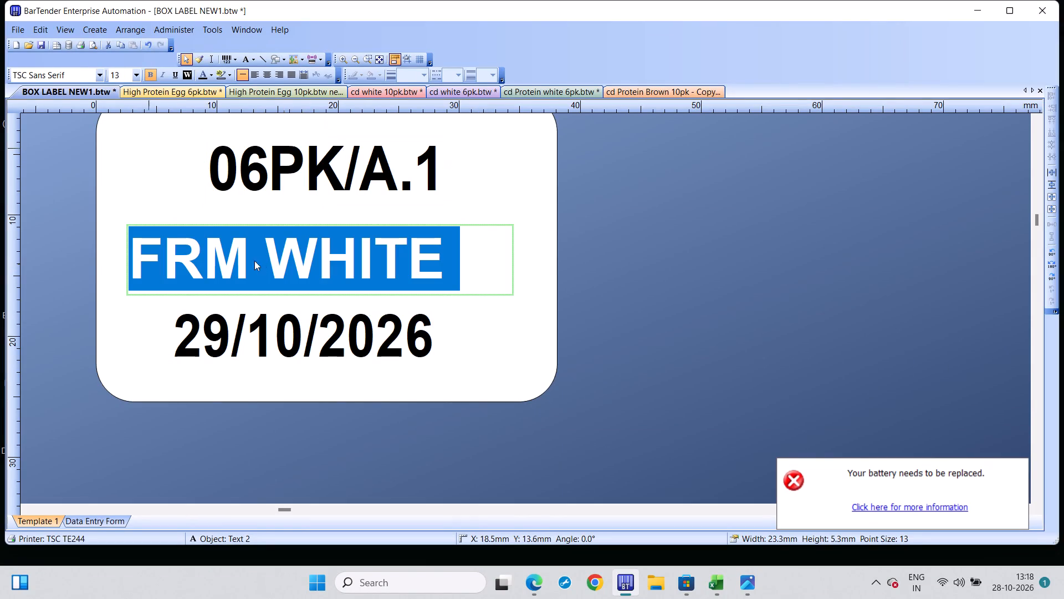
{"action": "left_click", "coordinate": [249, 257]}
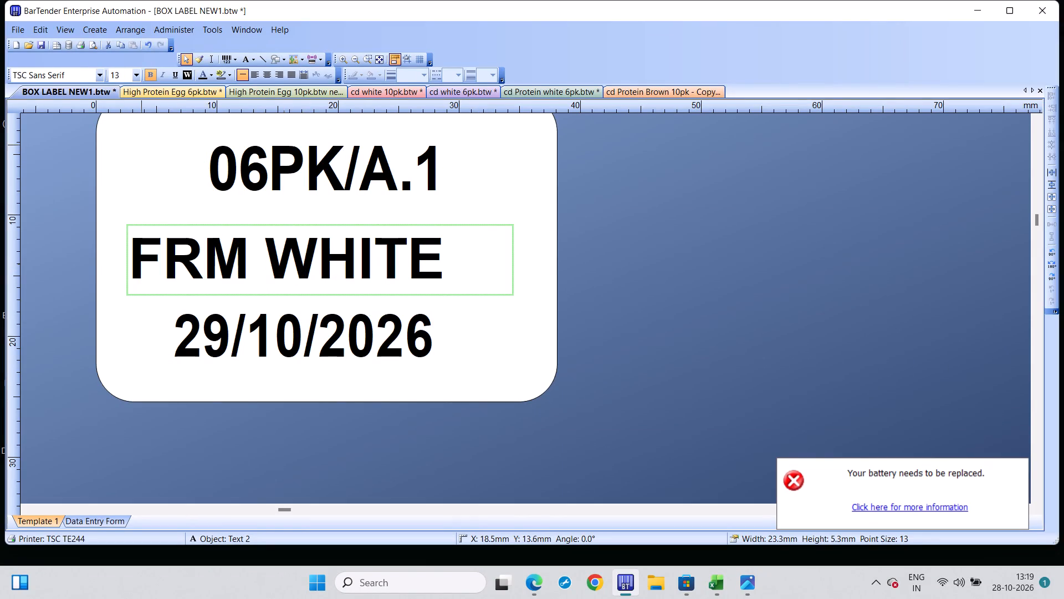
{"action": "key", "text": "BackSpace"}
{"action": "key", "text": "BackSpace"}
{"action": "key", "text": "BackSpace"}
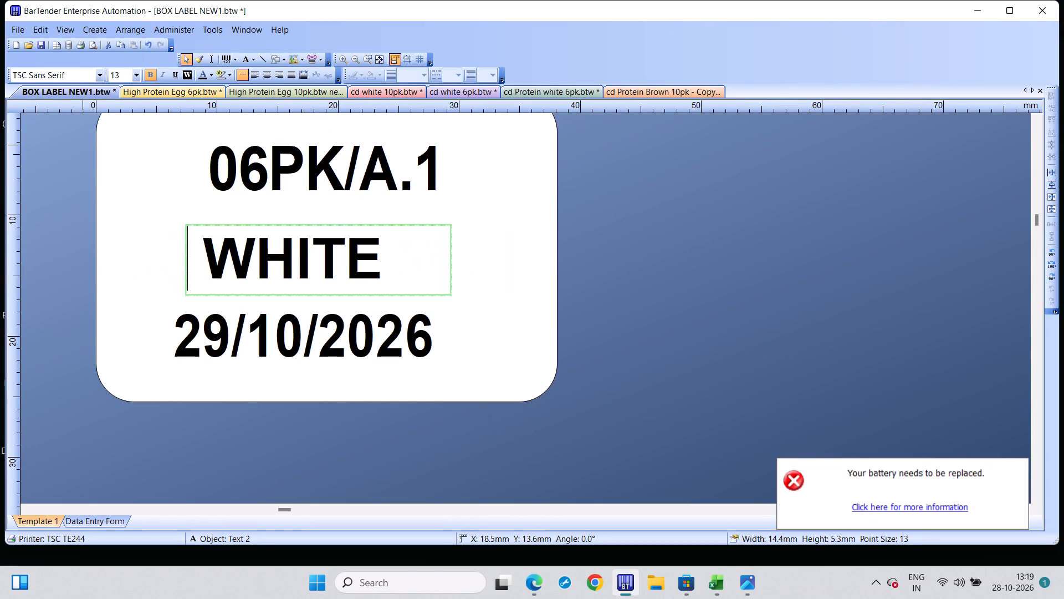
{"action": "type", "text": "TABLE"}
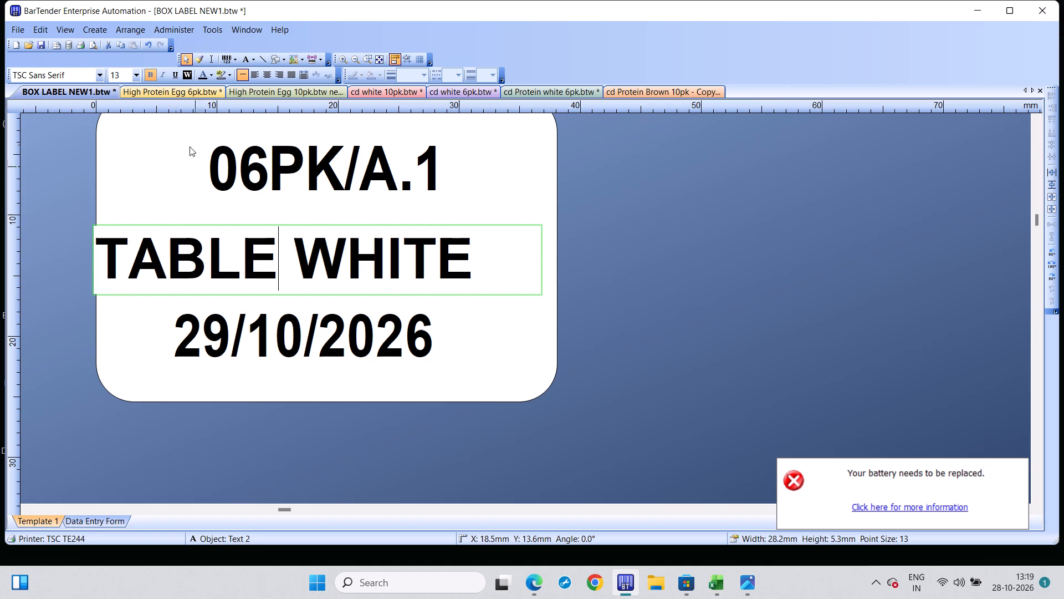
Change the pack size in the label's top line to 10PK, making the code 10PK/A.1.
{"action": "left_click_drag", "start_coordinate": [261, 162], "coordinate": [243, 161]}
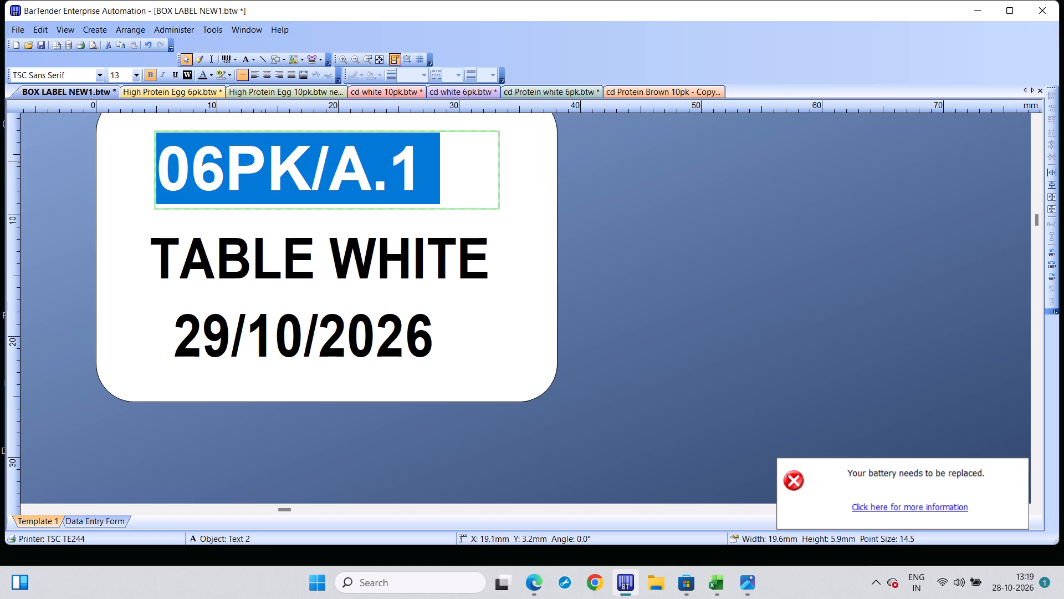
{"action": "left_click_drag", "start_coordinate": [243, 161], "coordinate": [226, 161]}
{"action": "left_click", "coordinate": [226, 161]}
{"action": "key", "text": "BackSpace"}
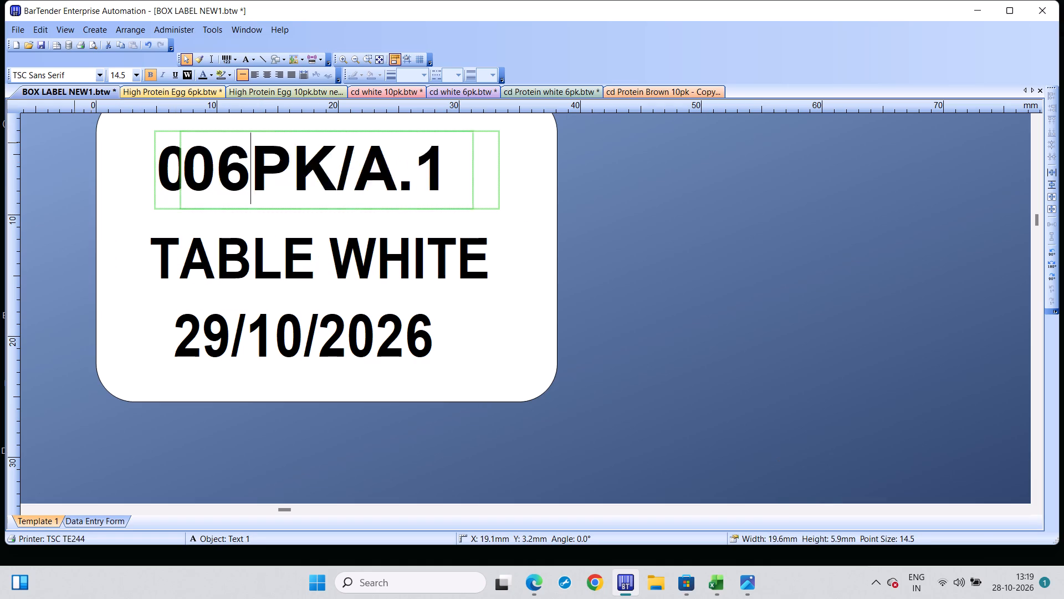
{"action": "key", "text": "BackSpace"}
{"action": "type", "text": "10"}
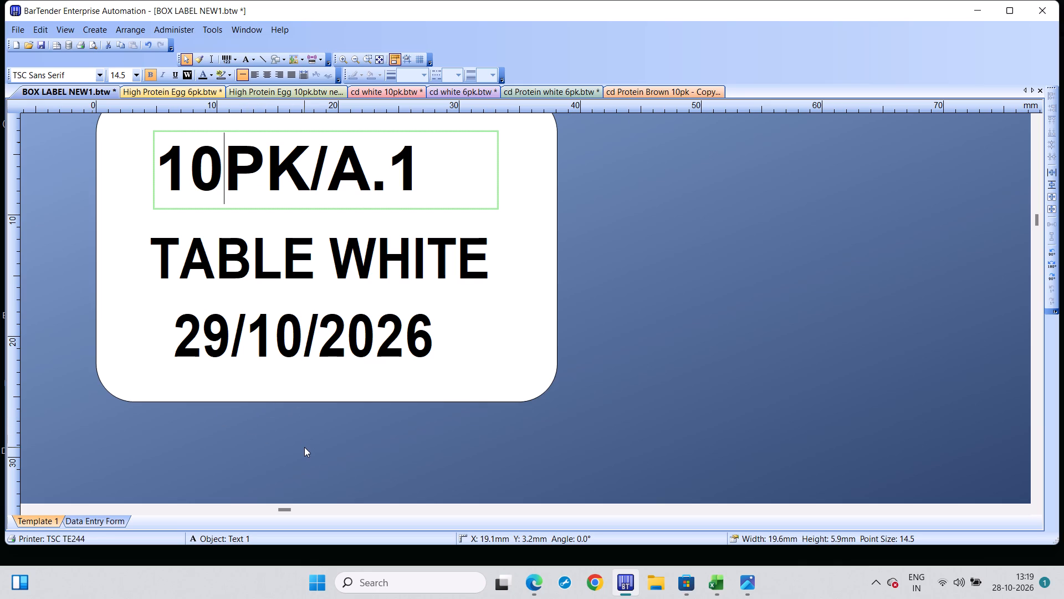
Print 20 copies of the 10PK/A.1 TABLE WHITE box label on the TSC TE244 printer.
{"action": "key", "text": "ctrl+p"}
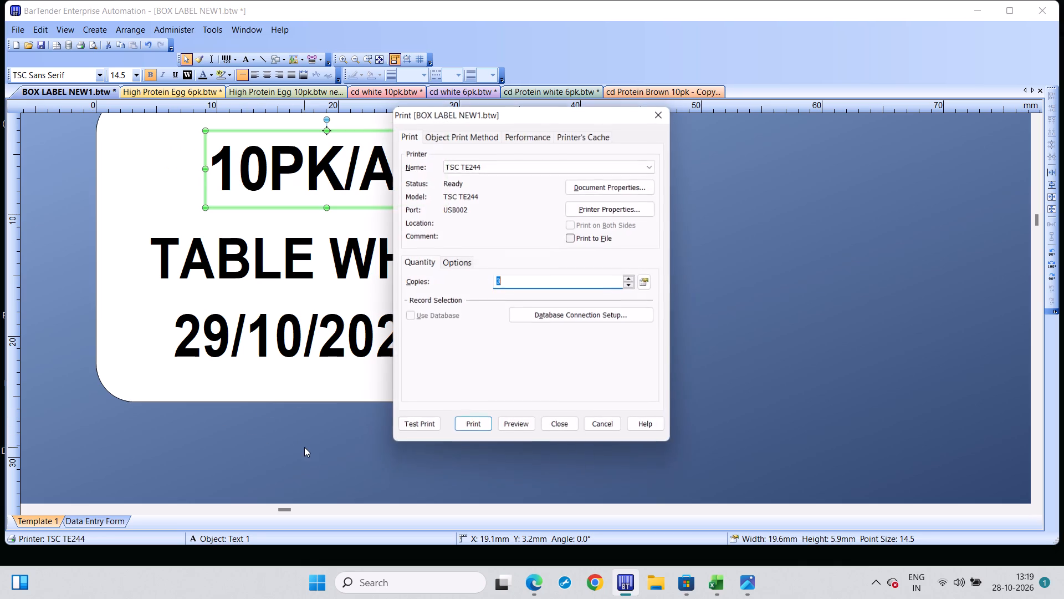
{"action": "left_click", "coordinate": [522, 278]}
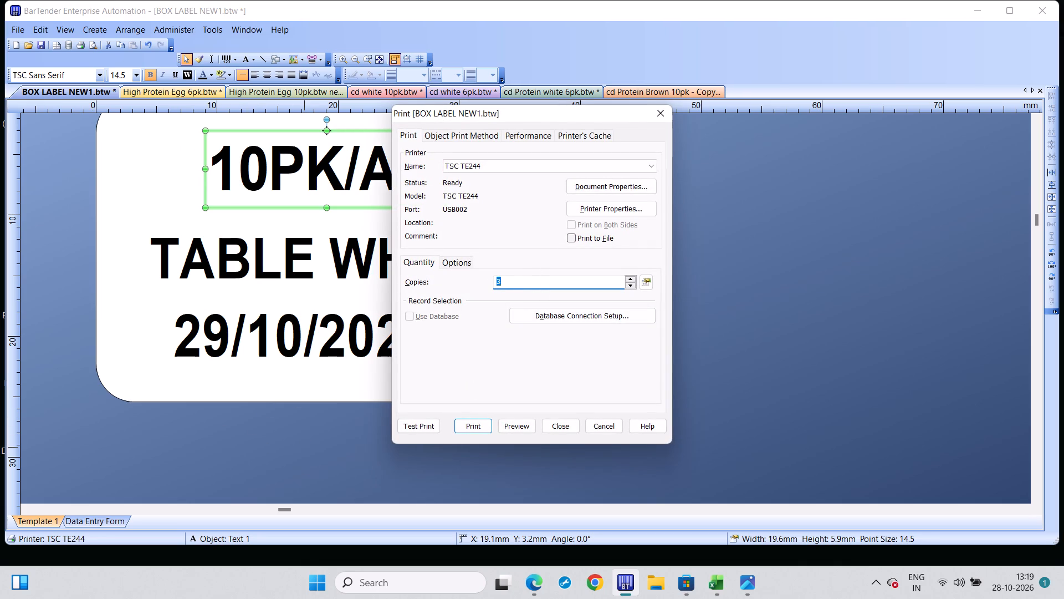
{"action": "key", "text": "BackSpace"}
{"action": "key", "text": "1"}
{"action": "key", "text": "0"}
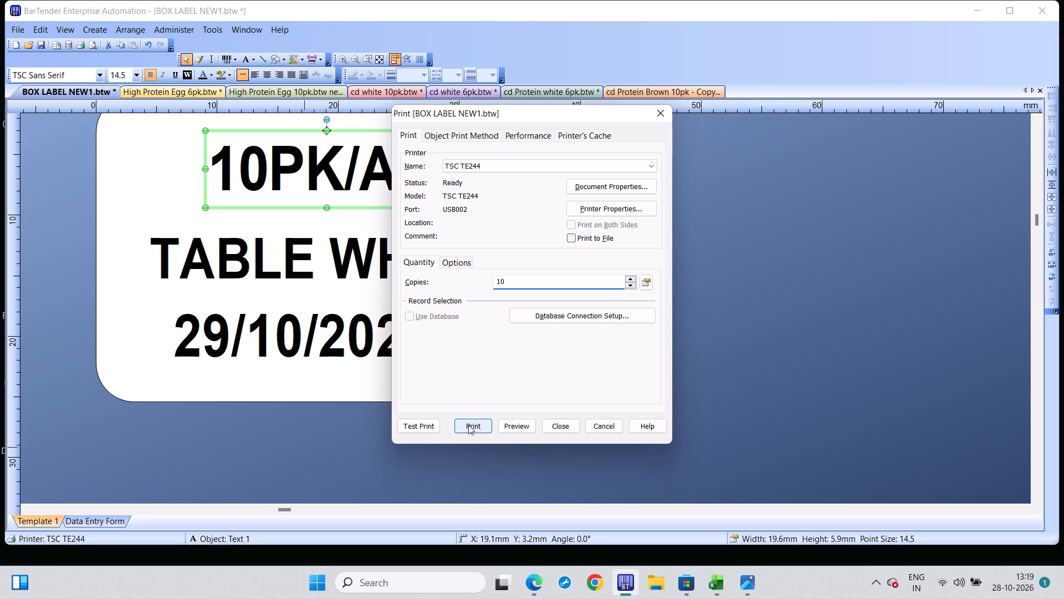
{"action": "left_click", "coordinate": [511, 282]}
{"action": "key", "text": "BackSpace"}
{"action": "key", "text": "BackSpace"}
{"action": "type", "text": "18"}
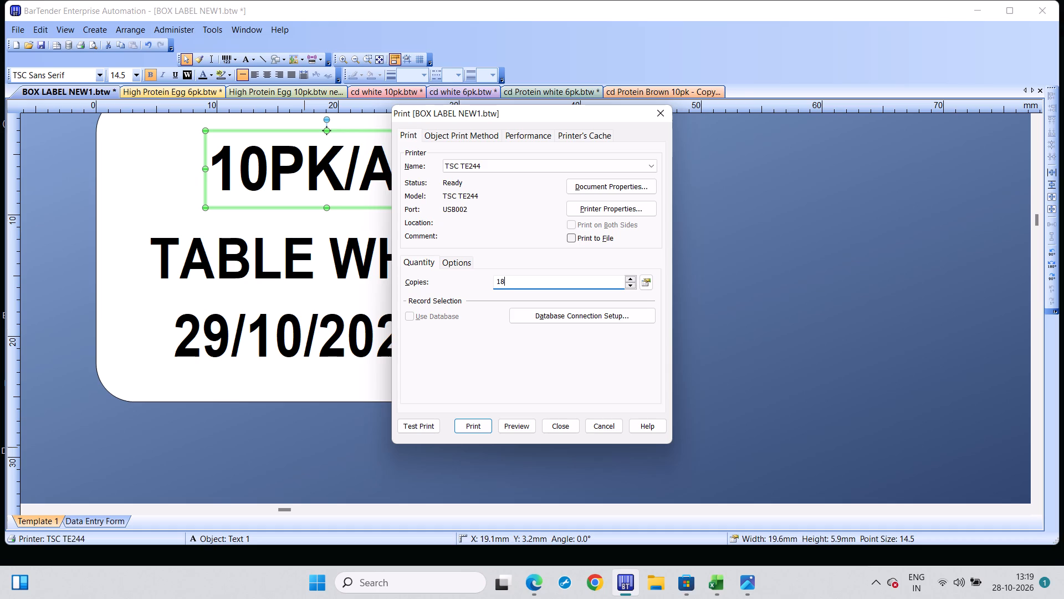
{"action": "key", "text": "BackSpace"}
{"action": "key", "text": "BackSpace"}
{"action": "type", "text": "20"}
{"action": "left_click", "coordinate": [466, 424]}
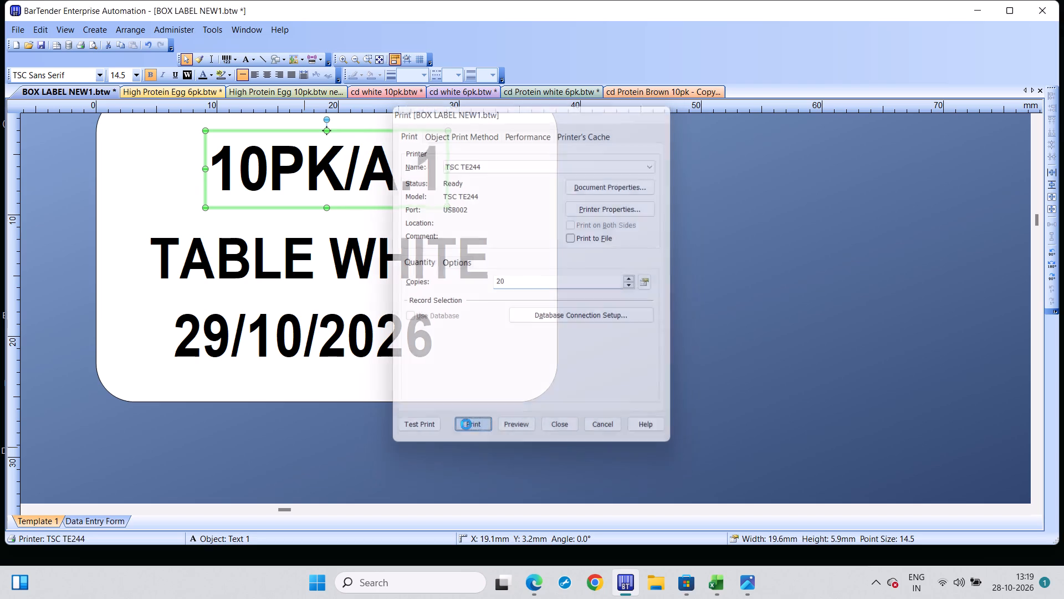
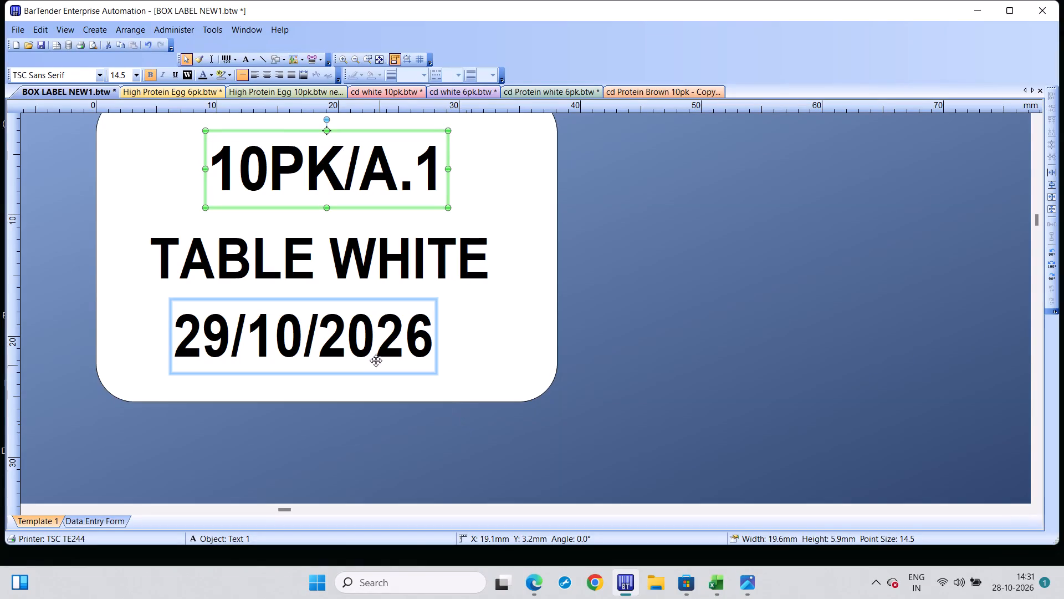
Replace the word TABLE in the box label's product name so the line reads FARM WHITE.
{"action": "left_click", "coordinate": [313, 262]}
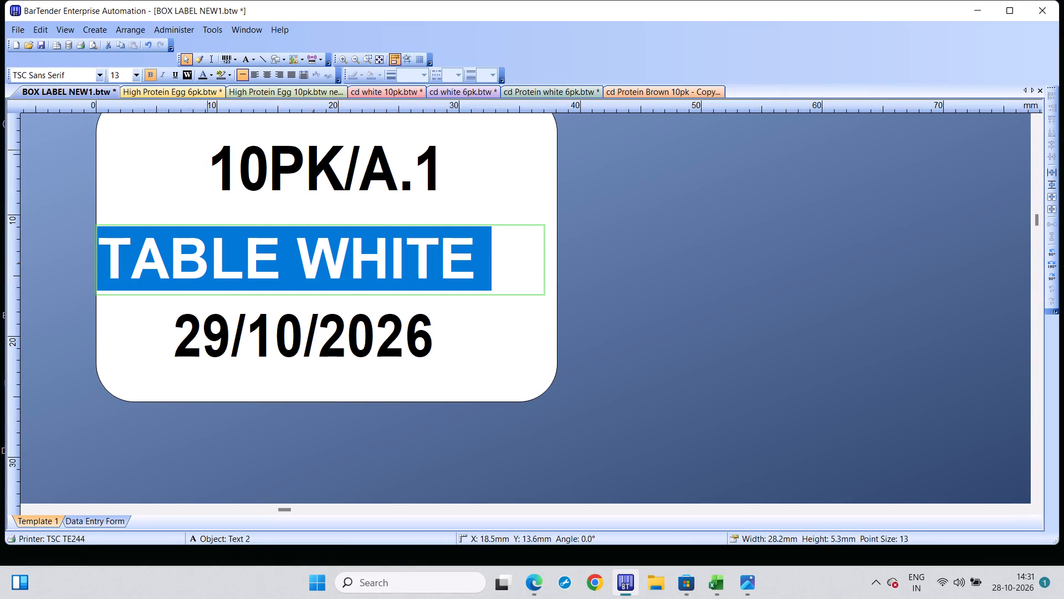
{"action": "left_click", "coordinate": [280, 263]}
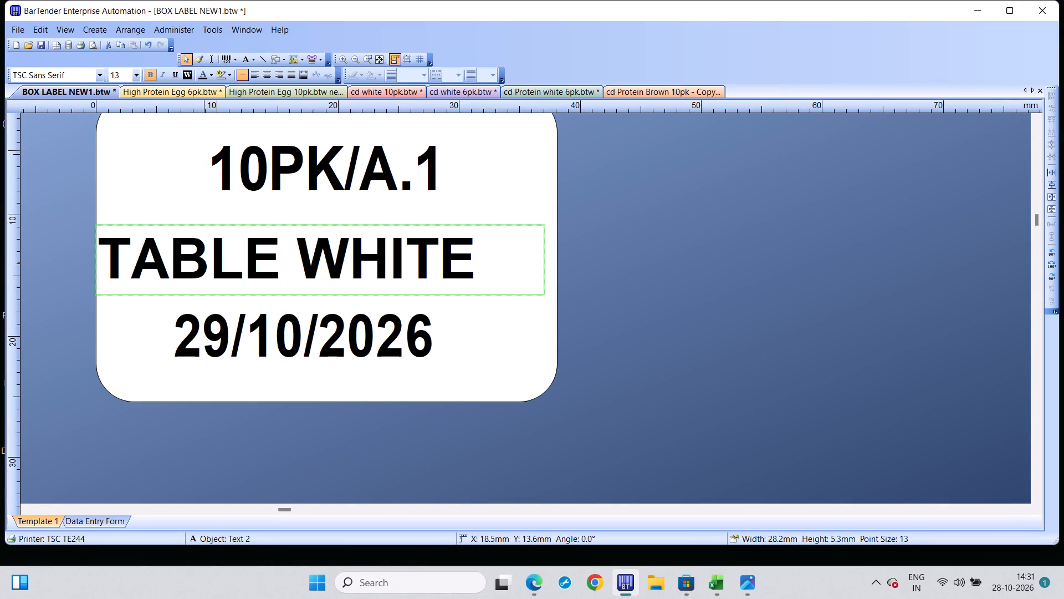
{"action": "key", "text": "BackSpace"}
{"action": "key", "text": "BackSpace"}
{"action": "key", "text": "BackSpace"}
{"action": "key", "text": "BackSpace"}
{"action": "key", "text": "BackSpace"}
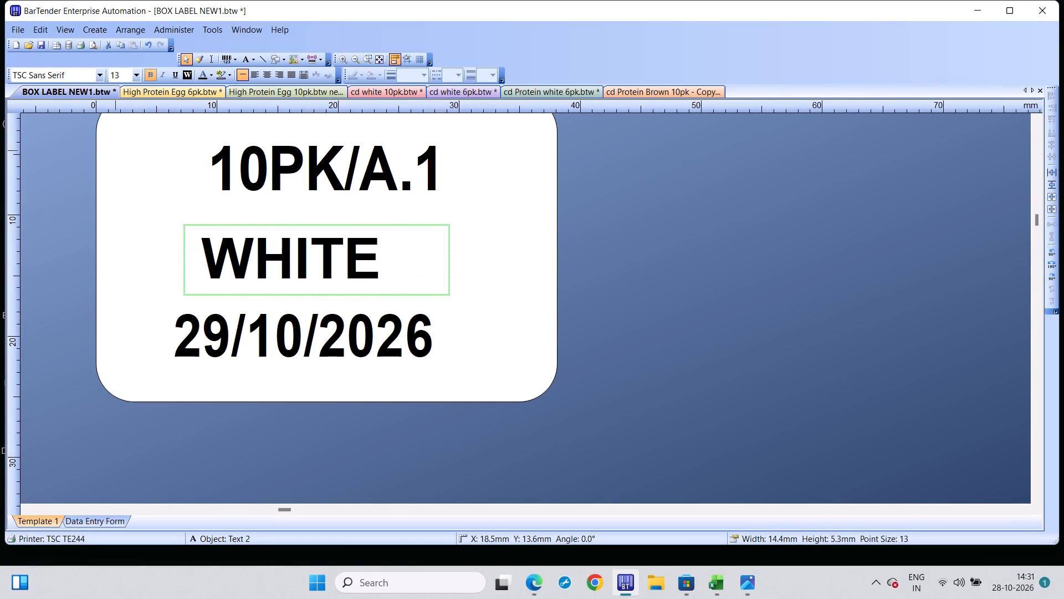
{"action": "type", "text": "FA"}
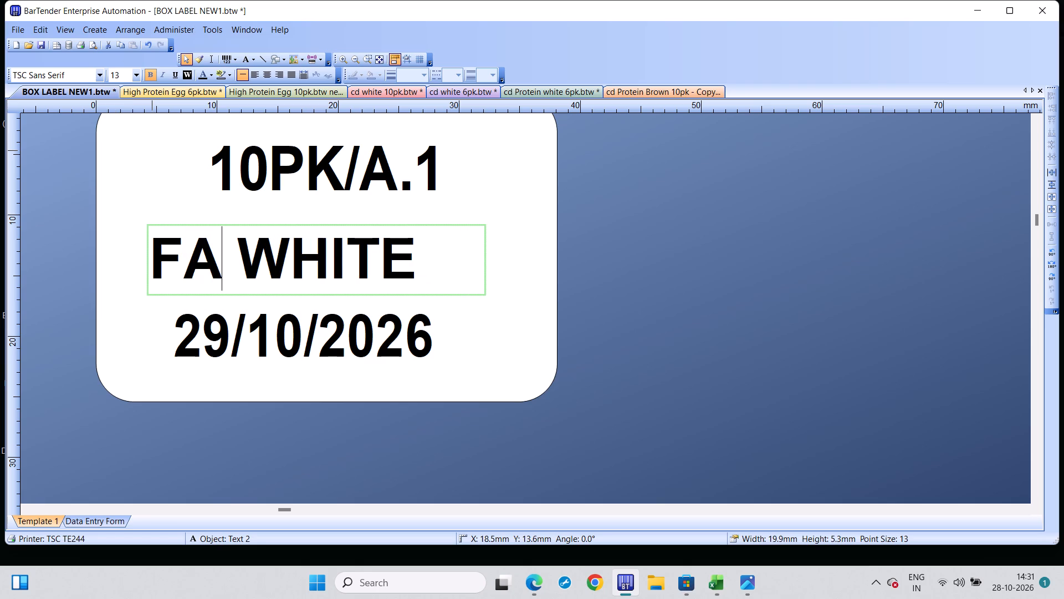
{"action": "type", "text": "RM"}
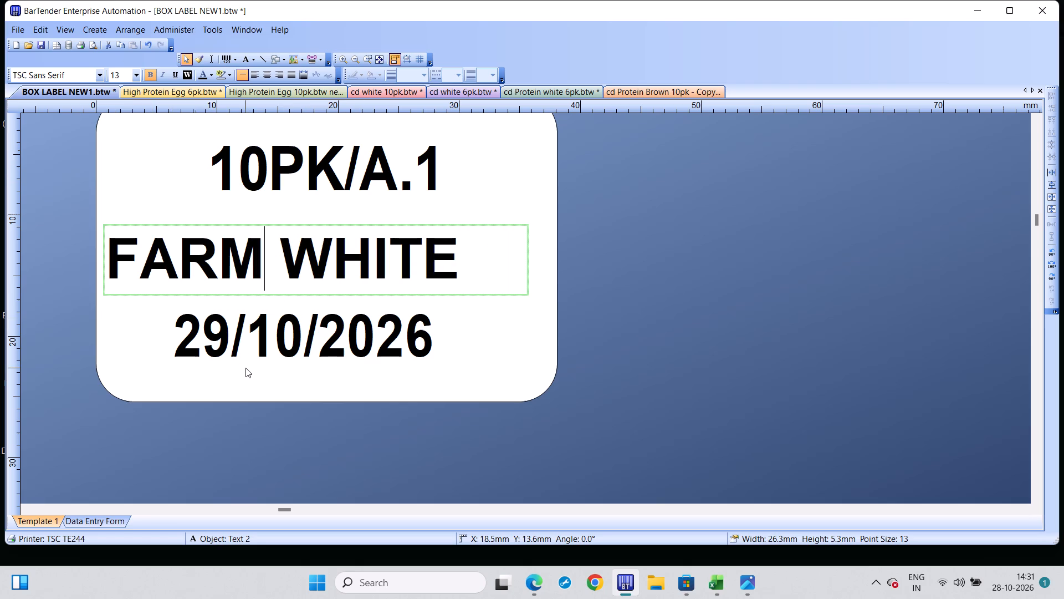
Print 26 copies of the 10PK/A.1 FARM WHITE box label on the TSC TE244 printer.
{"action": "key", "text": "ctrl+p"}
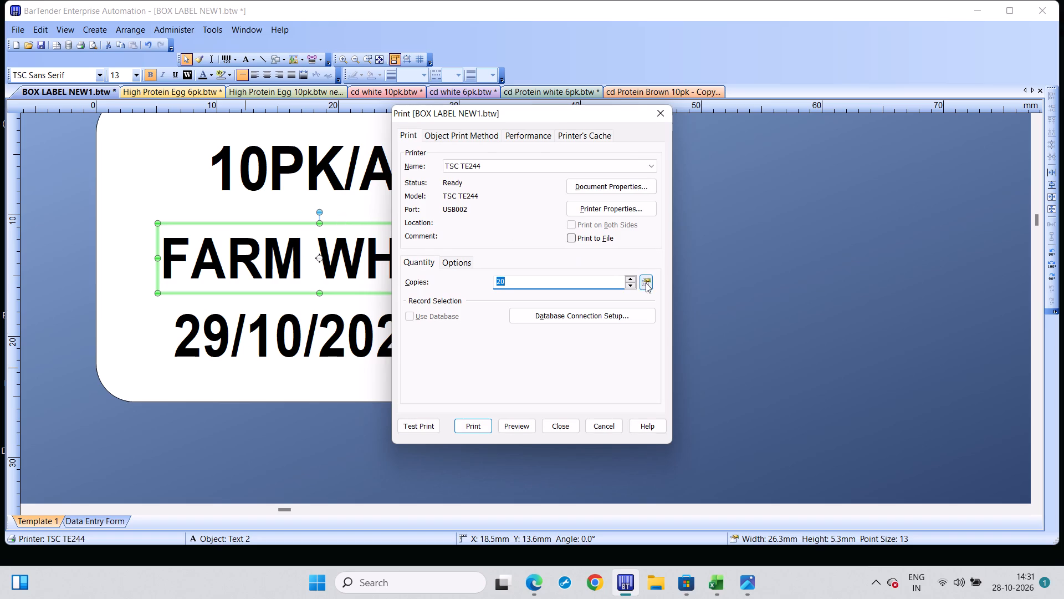
{"action": "left_click", "coordinate": [509, 278]}
{"action": "key", "text": "BackSpace"}
{"action": "key", "text": "BackSpace"}
{"action": "key", "text": "2"}
{"action": "key", "text": "6"}
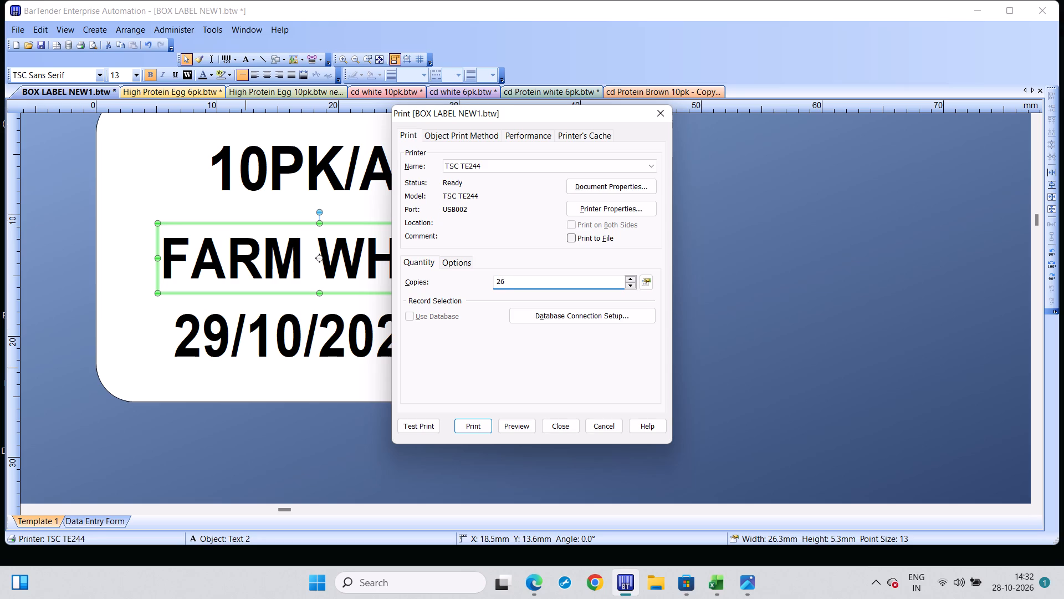
{"action": "left_click", "coordinate": [468, 427]}
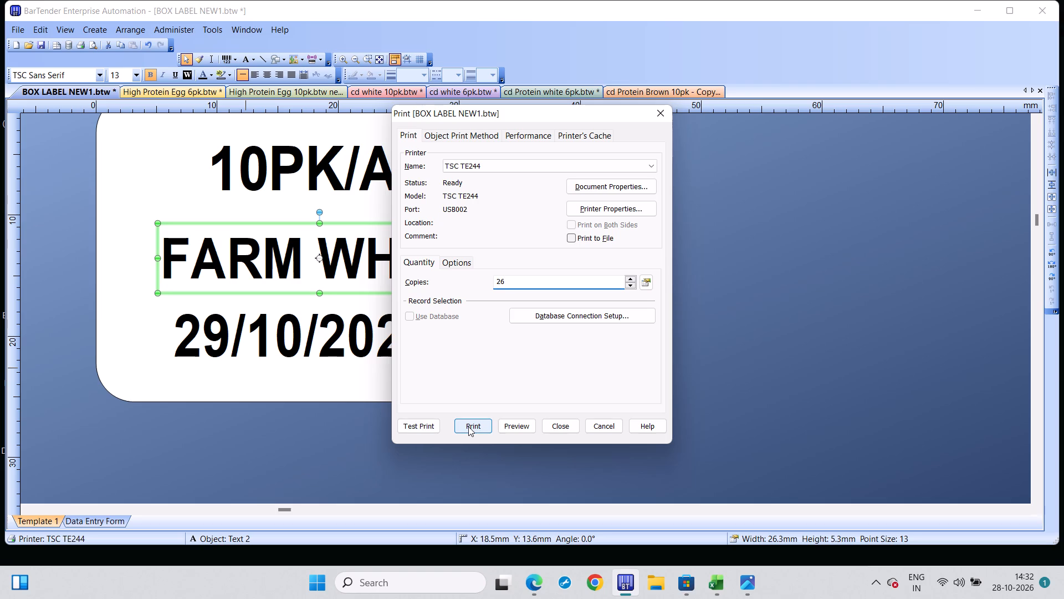
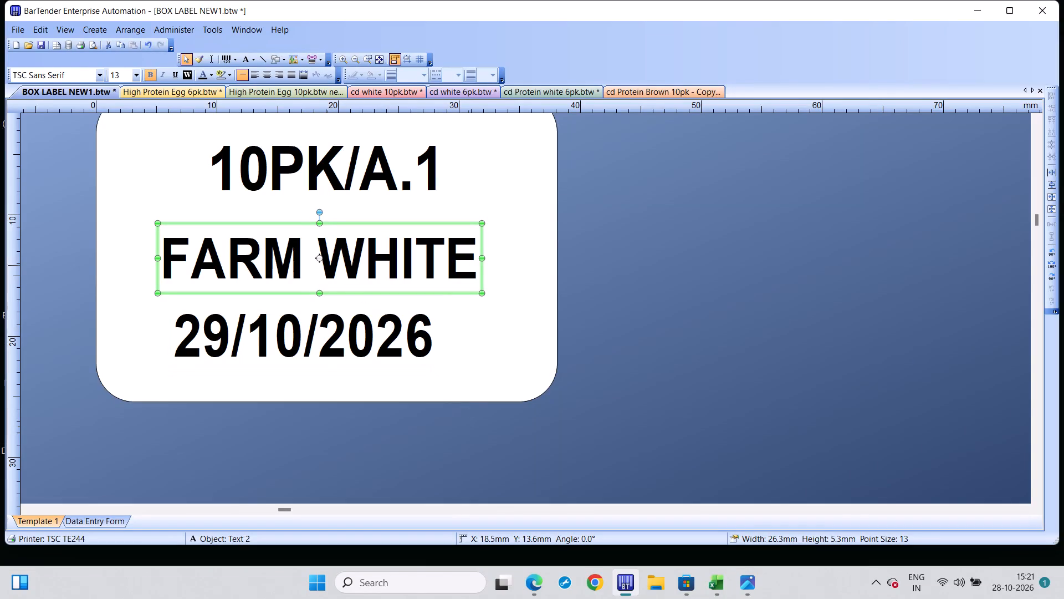
Change the product name line on the 10PK/A.1 box label to NOICE PROTEIN.
{"action": "left_click", "coordinate": [305, 252]}
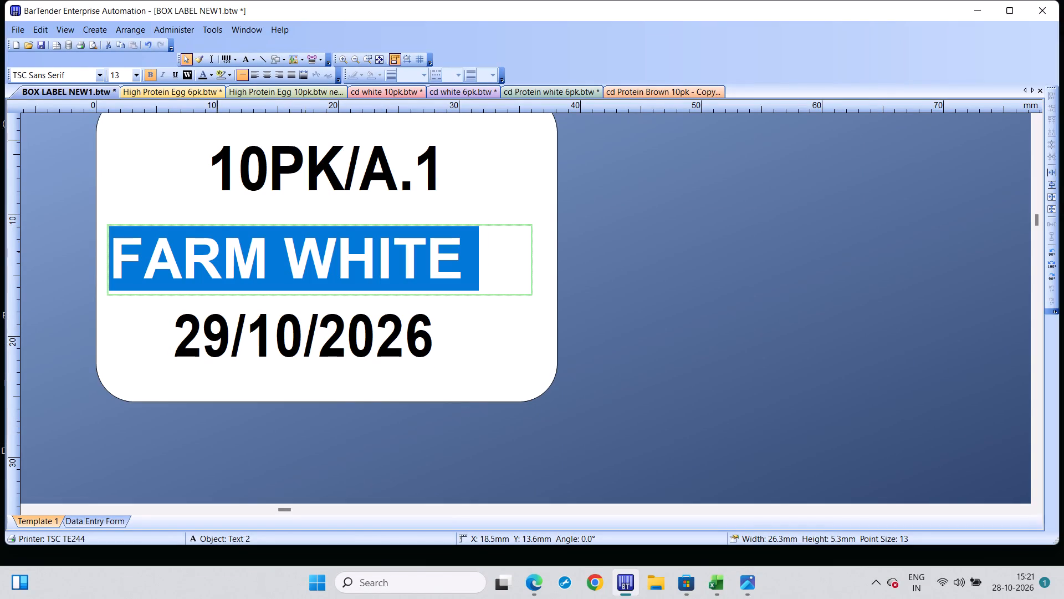
{"action": "left_click", "coordinate": [272, 259]}
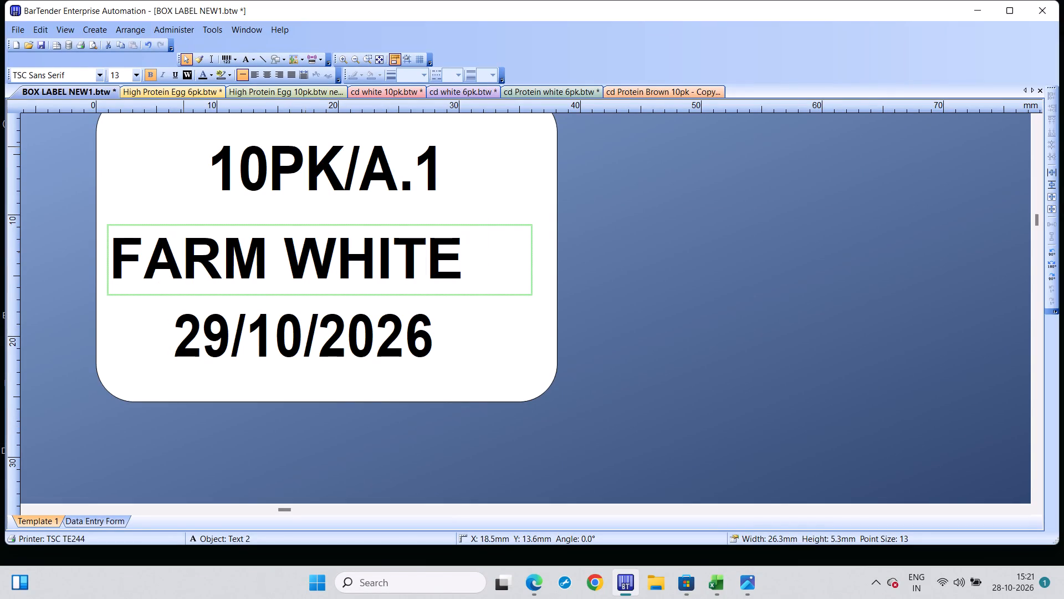
{"action": "key", "text": "BackSpace"}
{"action": "key", "text": "BackSpace"}
{"action": "key", "text": "BackSpace"}
{"action": "key", "text": "BackSpace"}
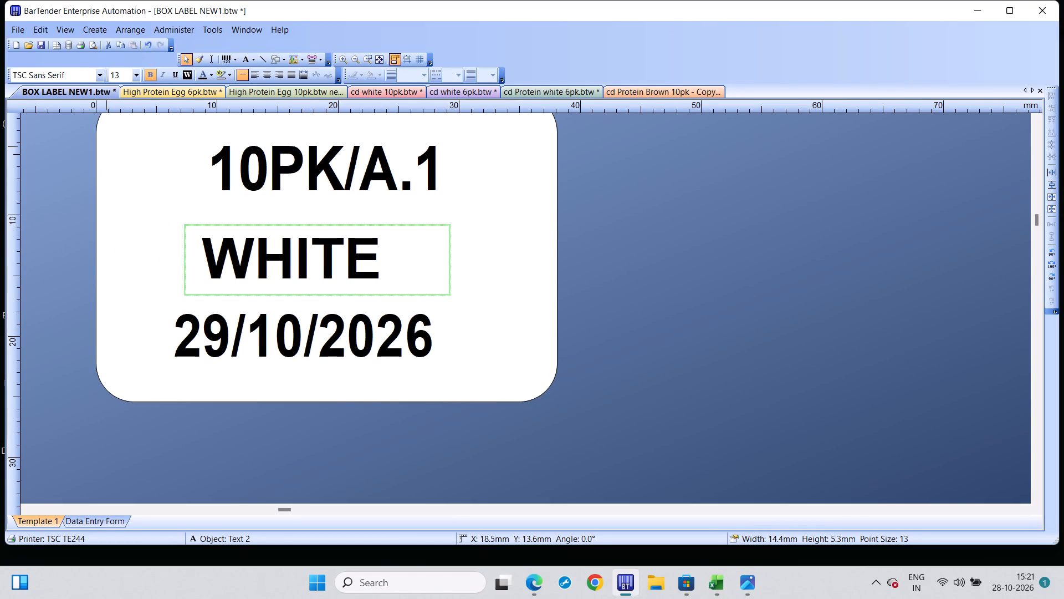
{"action": "type", "text": "NOICE"}
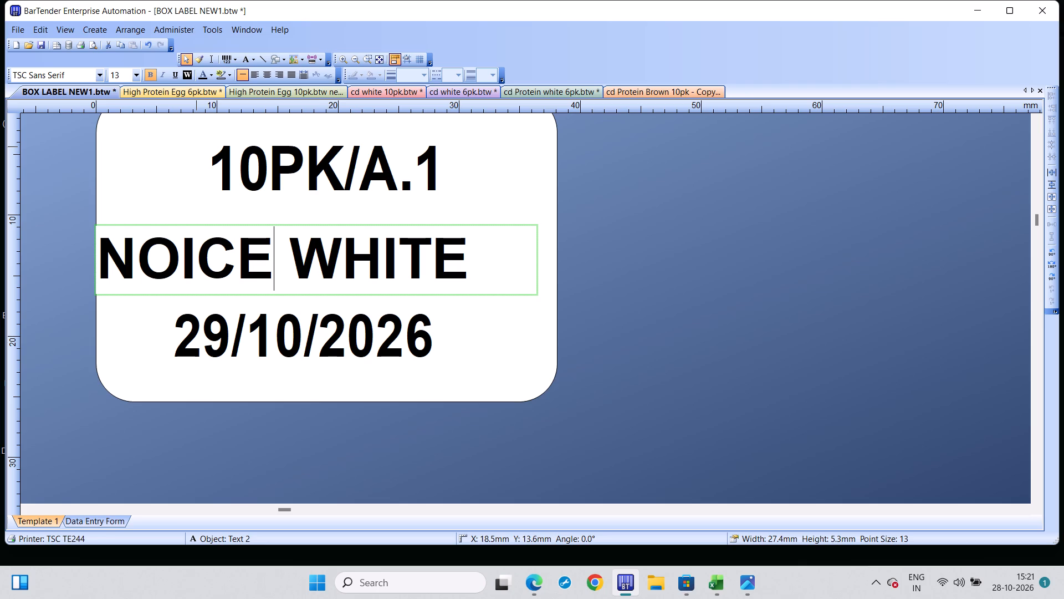
{"action": "left_click", "coordinate": [472, 257]}
{"action": "key", "text": "BackSpace"}
{"action": "key", "text": "BackSpace"}
{"action": "key", "text": "BackSpace"}
{"action": "key", "text": "BackSpace"}
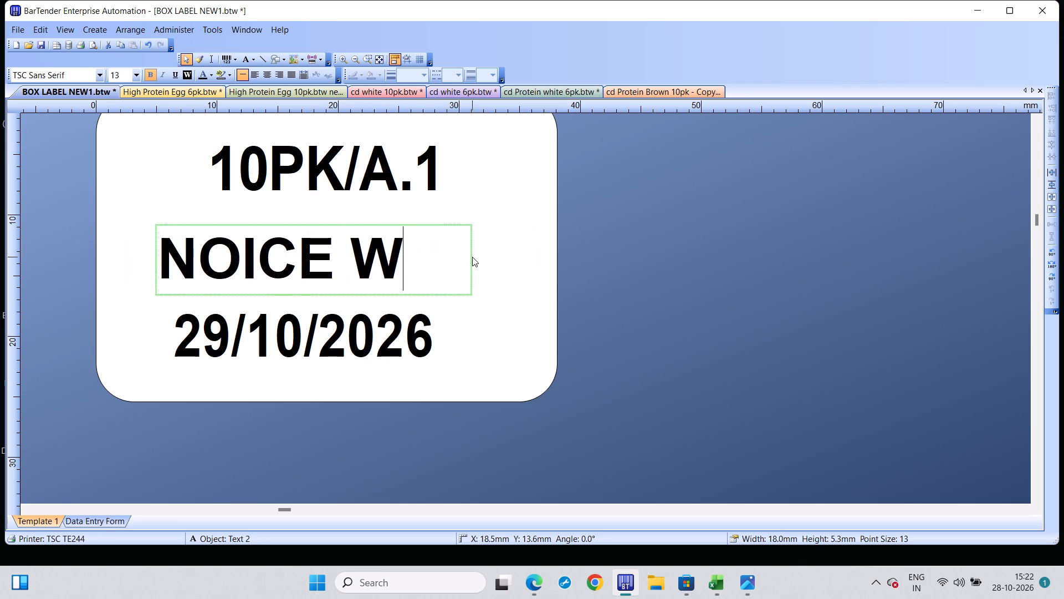
{"action": "key", "text": "BackSpace"}
{"action": "type", "text": "PROTEIM"}
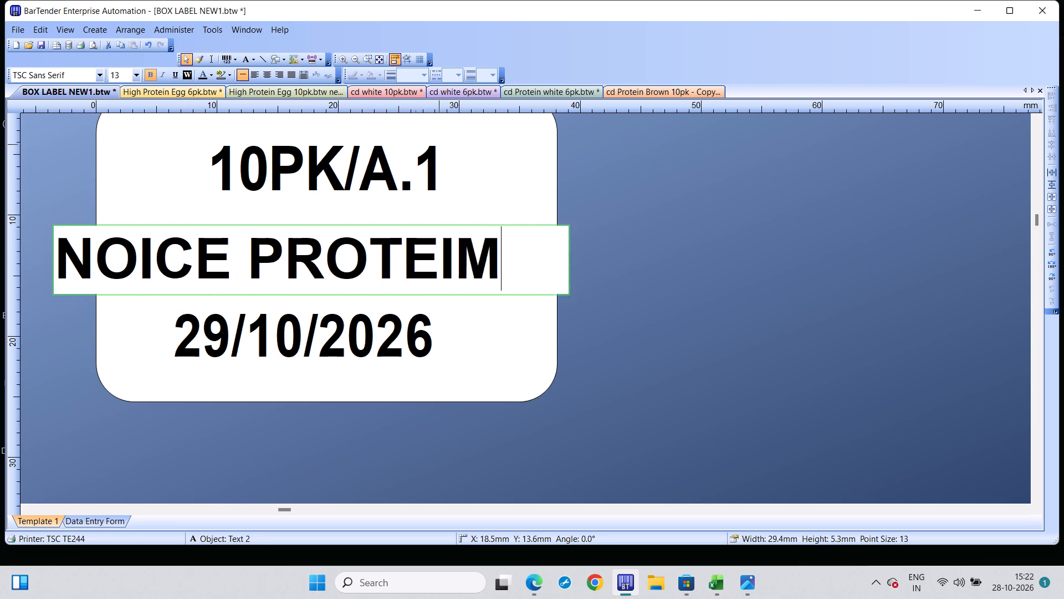
{"action": "key", "text": "BackSpace"}
{"action": "key", "text": "n"}
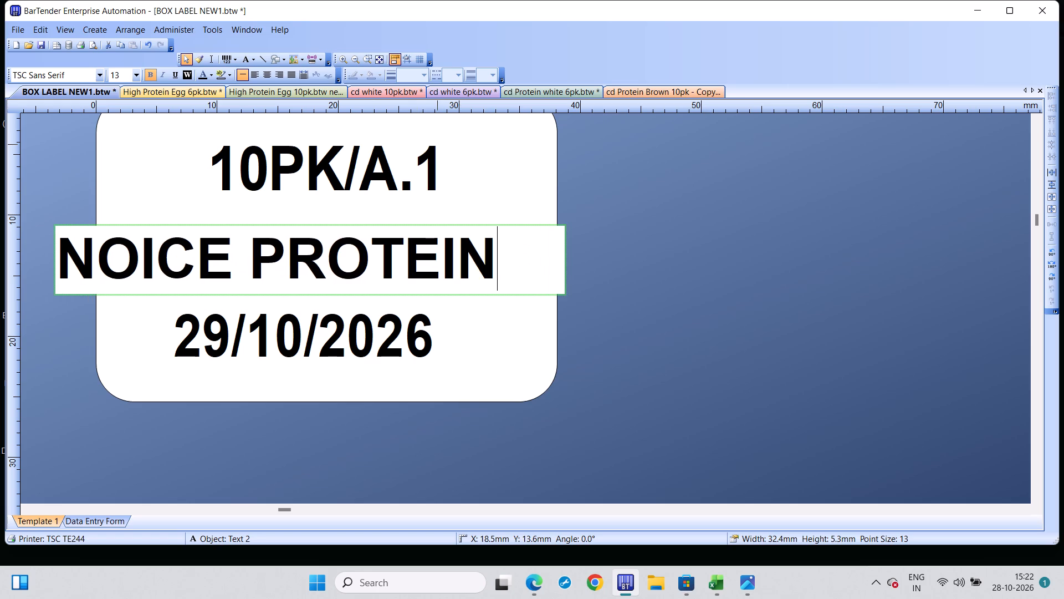
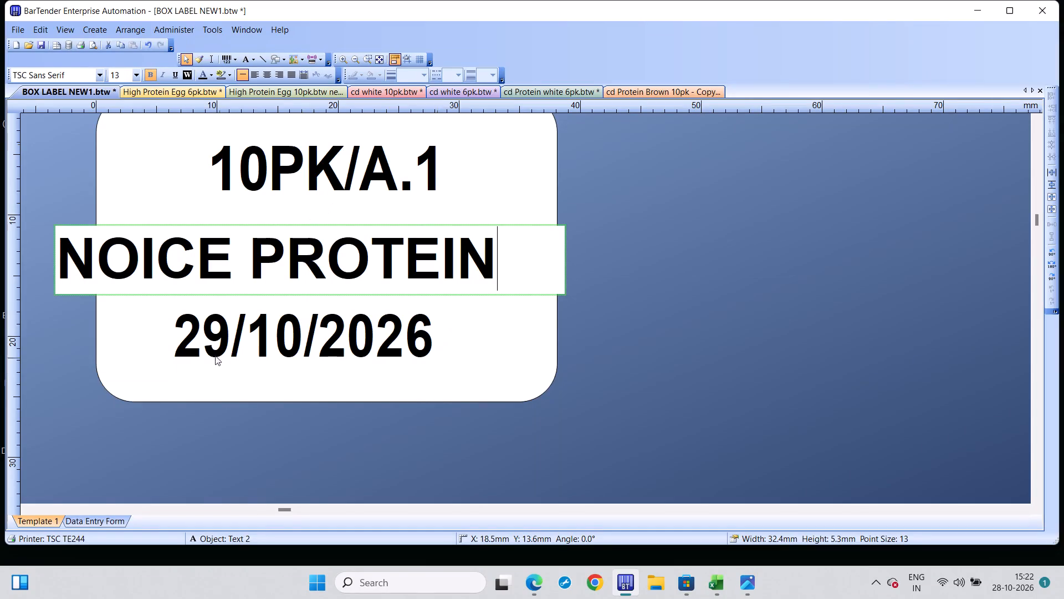
Change the date line beneath NOICE PROTEIN on the box label to 28/10/2026.
{"action": "left_click_drag", "start_coordinate": [232, 325], "coordinate": [182, 331]}
{"action": "left_click", "coordinate": [182, 331]}
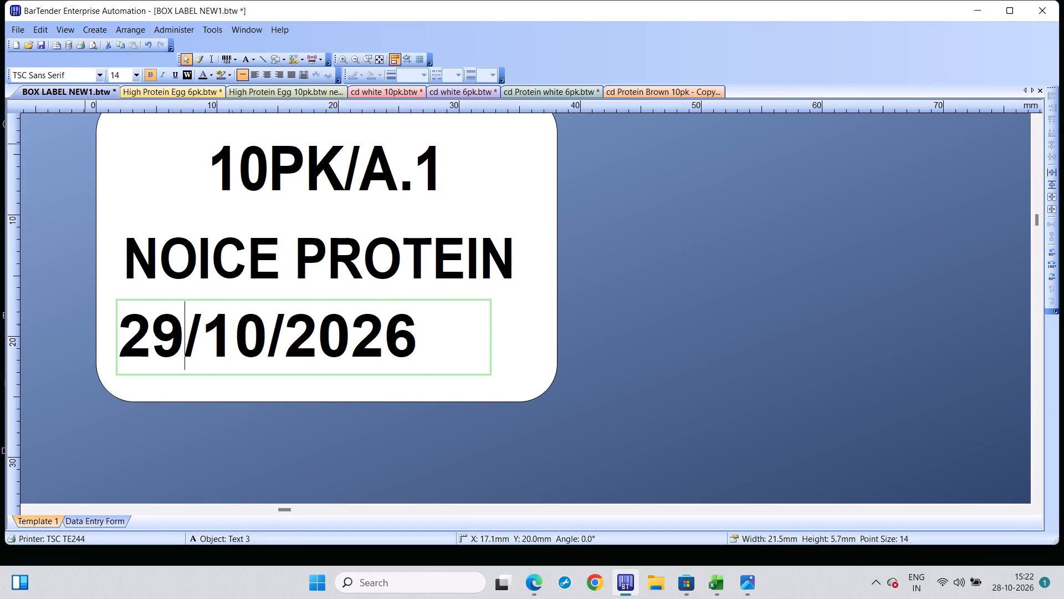
{"action": "key", "text": "BackSpace"}
{"action": "key", "text": "8"}
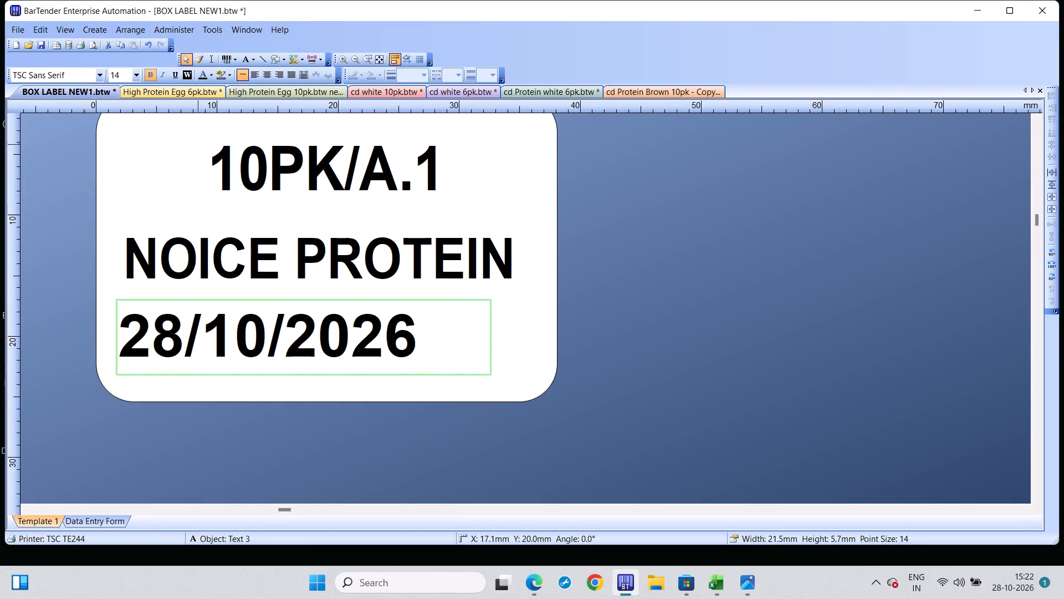
Print 40 copies of the 10PK/A.1 NOICE PROTEIN box label on the TSC TE244 printer.
{"action": "key", "text": "ctrl+p"}
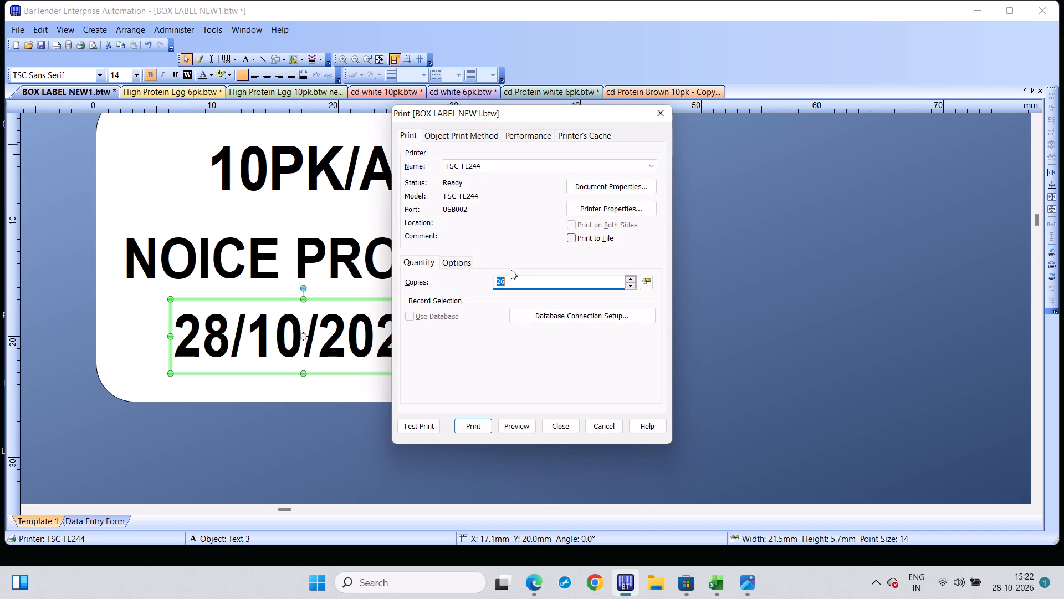
{"action": "left_click", "coordinate": [510, 282]}
{"action": "key", "text": "BackSpace"}
{"action": "key", "text": "BackSpace"}
{"action": "key", "text": "4"}
{"action": "key", "text": "0"}
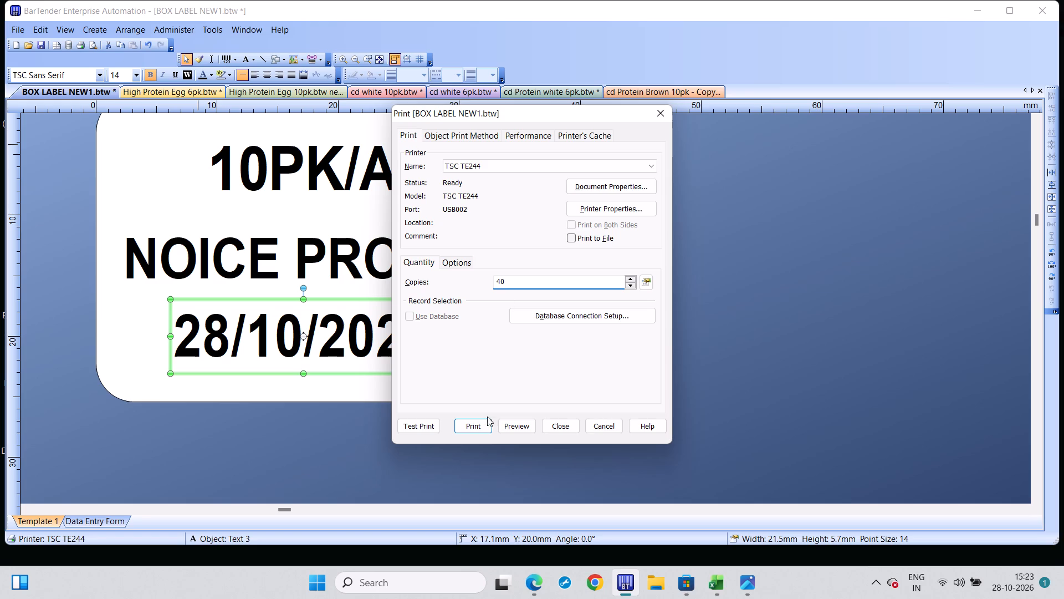
{"action": "left_click", "coordinate": [478, 425]}
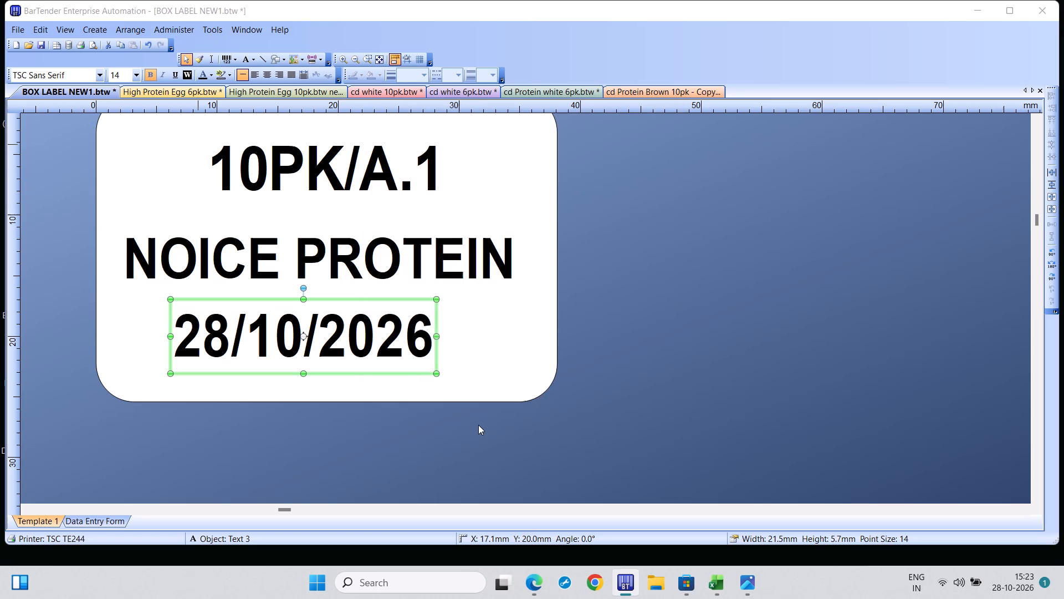
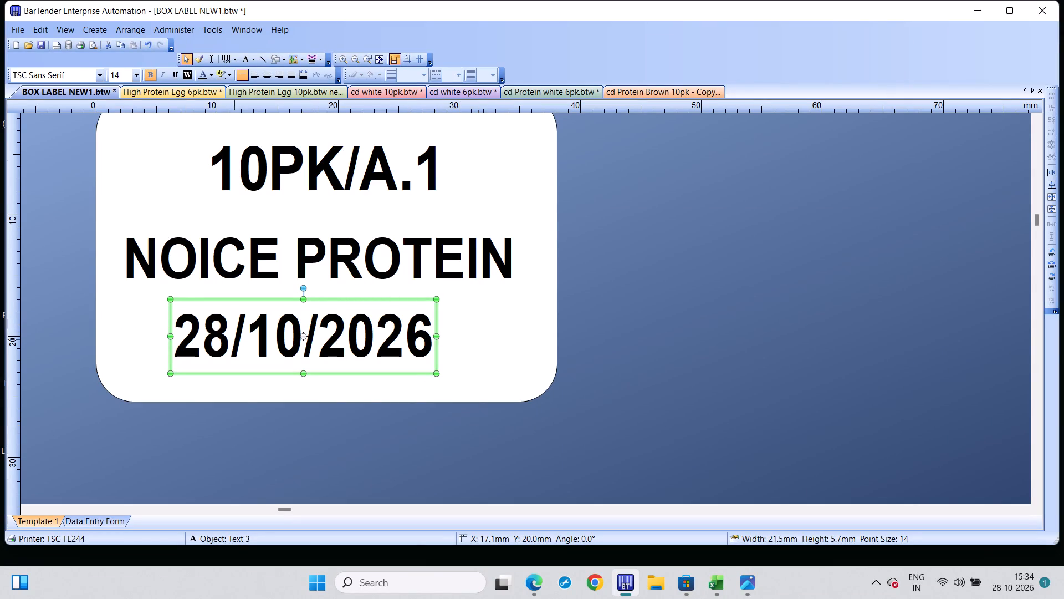
Change the date line beneath NOICE PROTEIN on the box label to 29/10/2026.
{"action": "left_click", "coordinate": [229, 327]}
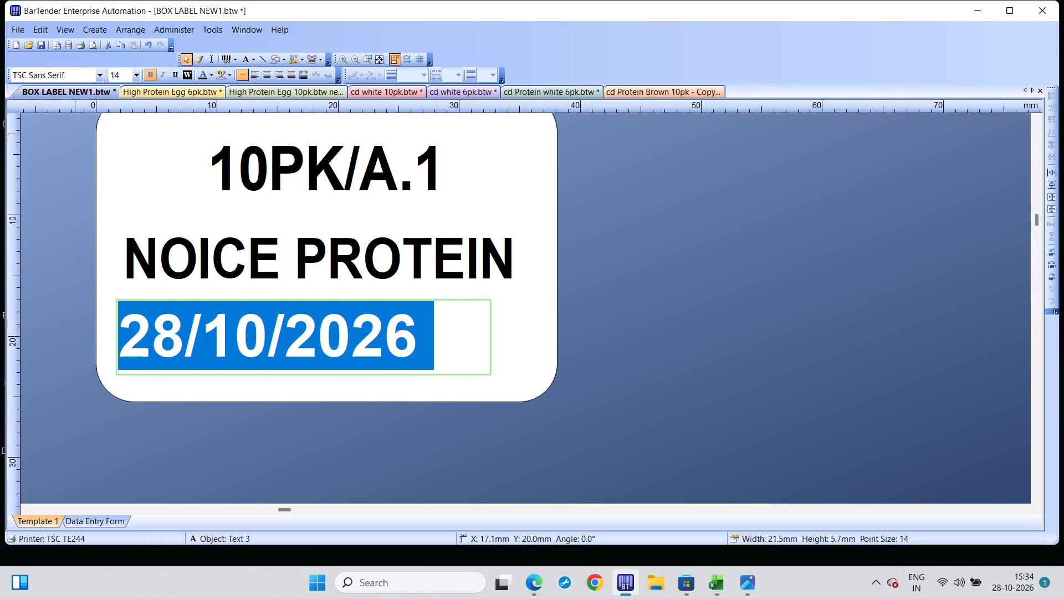
{"action": "left_click", "coordinate": [180, 321]}
{"action": "key", "text": "BackSpace"}
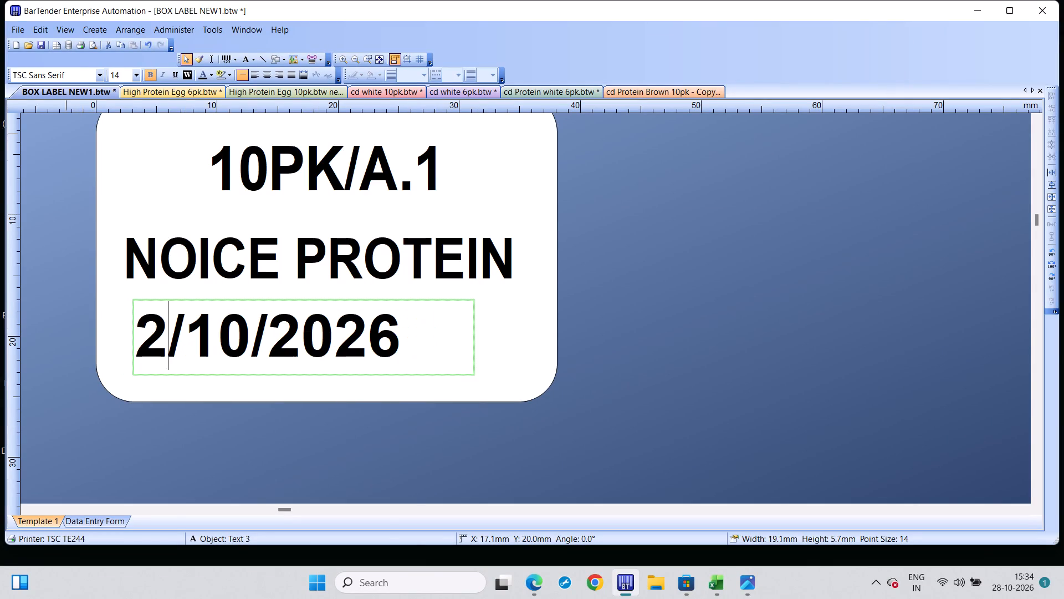
{"action": "key", "text": "9"}
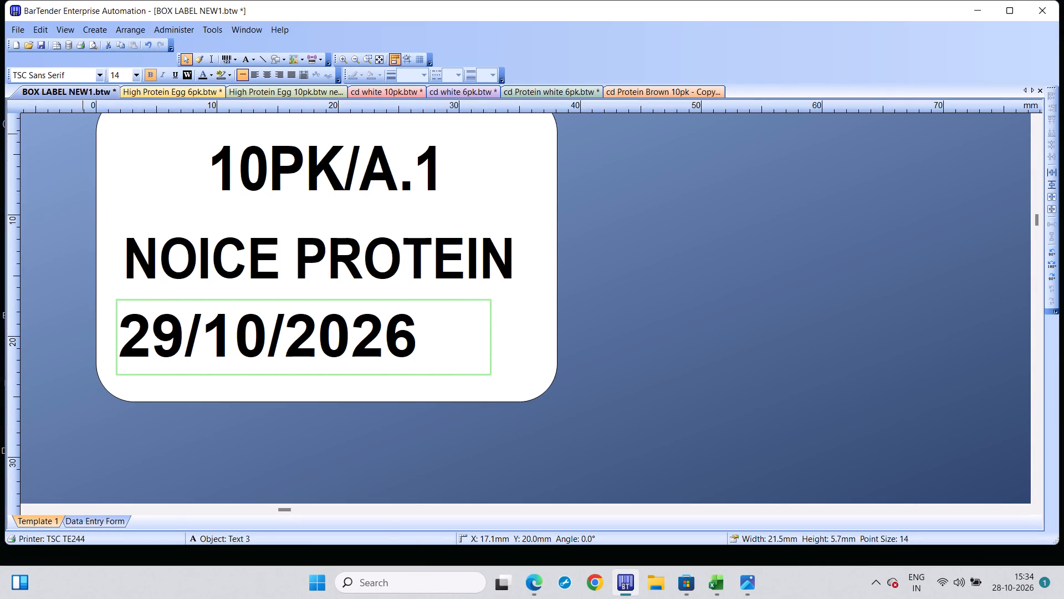
Print 59 copies of the 10PK/A.1 NOICE PROTEIN box label dated 29/10/2026 on the TSC TE244 printer.
{"action": "key", "text": "ctrl+p"}
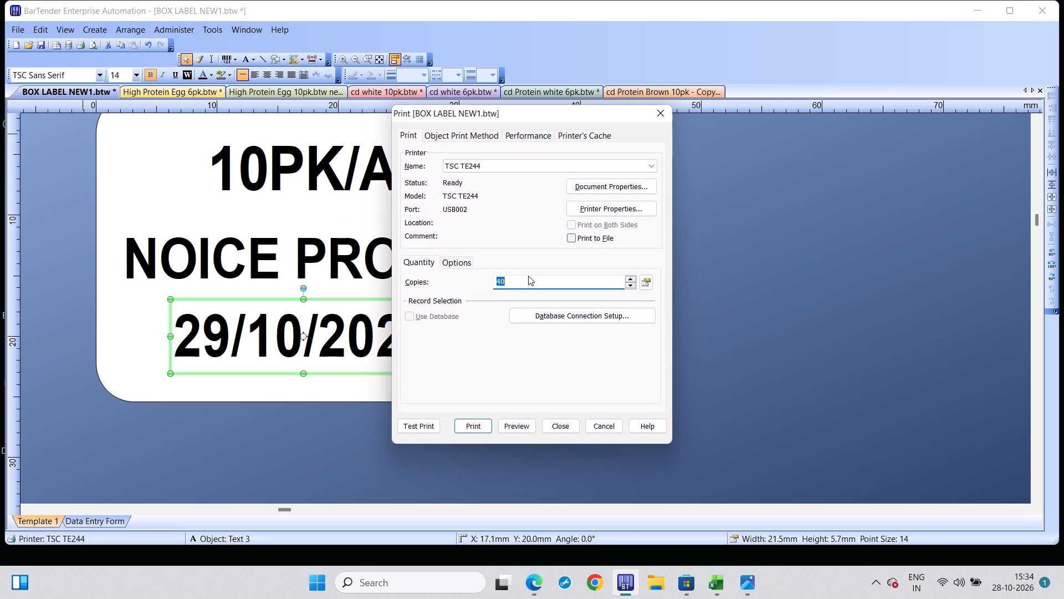
{"action": "left_click", "coordinate": [518, 277]}
{"action": "key", "text": "BackSpace"}
{"action": "key", "text": "BackSpace"}
{"action": "type", "text": "59"}
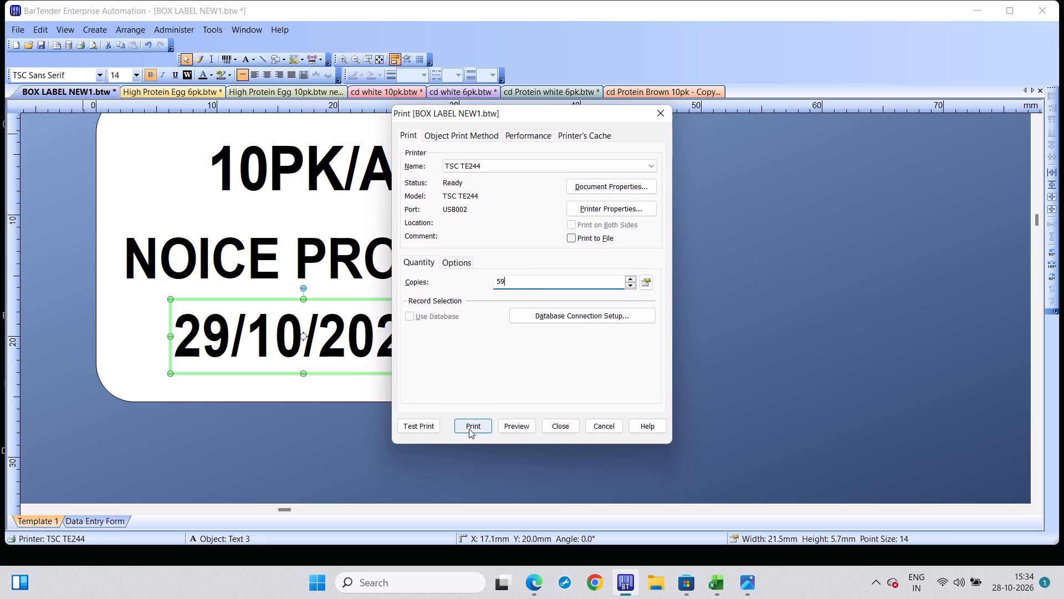
{"action": "left_click", "coordinate": [469, 429]}
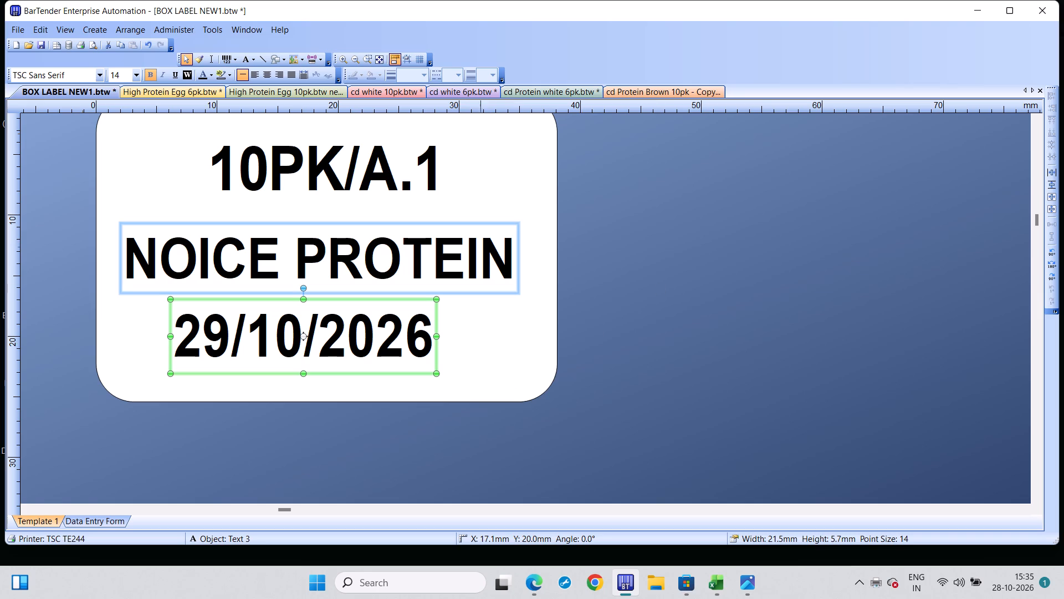
Change the pack size line above NOICE PROTEIN on the box label to 06PK/A.1.
{"action": "double_click", "coordinate": [268, 175]}
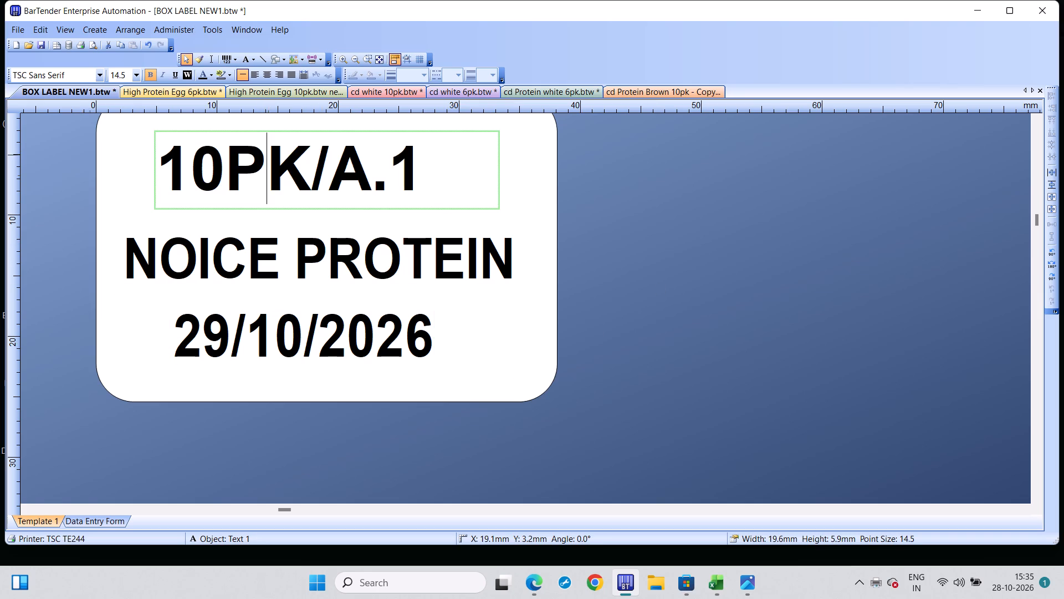
{"action": "left_click", "coordinate": [221, 167]}
{"action": "key", "text": "BackSpace"}
{"action": "key", "text": "BackSpace"}
{"action": "type", "text": "06"}
Print 20 copies of the 06PK/A.1 NOICE PROTEIN box label dated 29/10/2026 on the TSC TE244 printer.
{"action": "key", "text": "ctrl+p"}
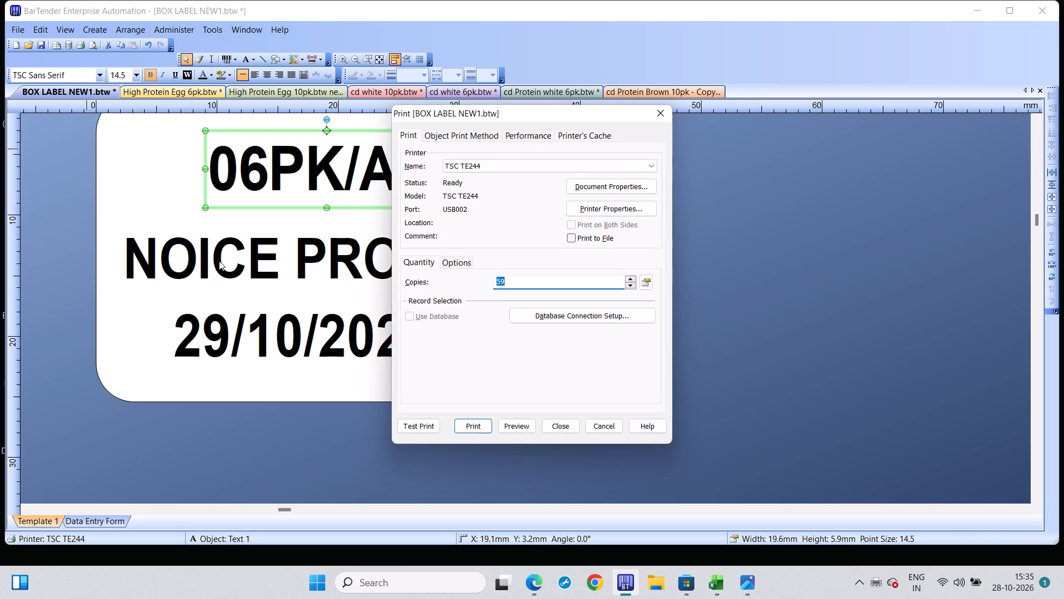
{"action": "left_click", "coordinate": [533, 280]}
{"action": "key", "text": "BackSpace"}
{"action": "key", "text": "BackSpace"}
{"action": "type", "text": "20"}
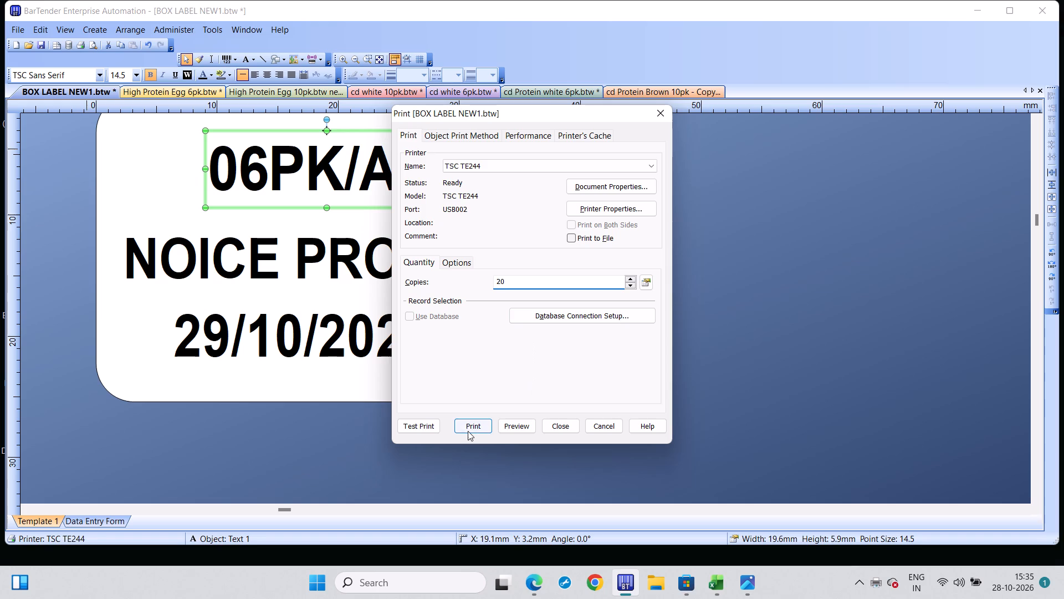
{"action": "left_click", "coordinate": [464, 429]}
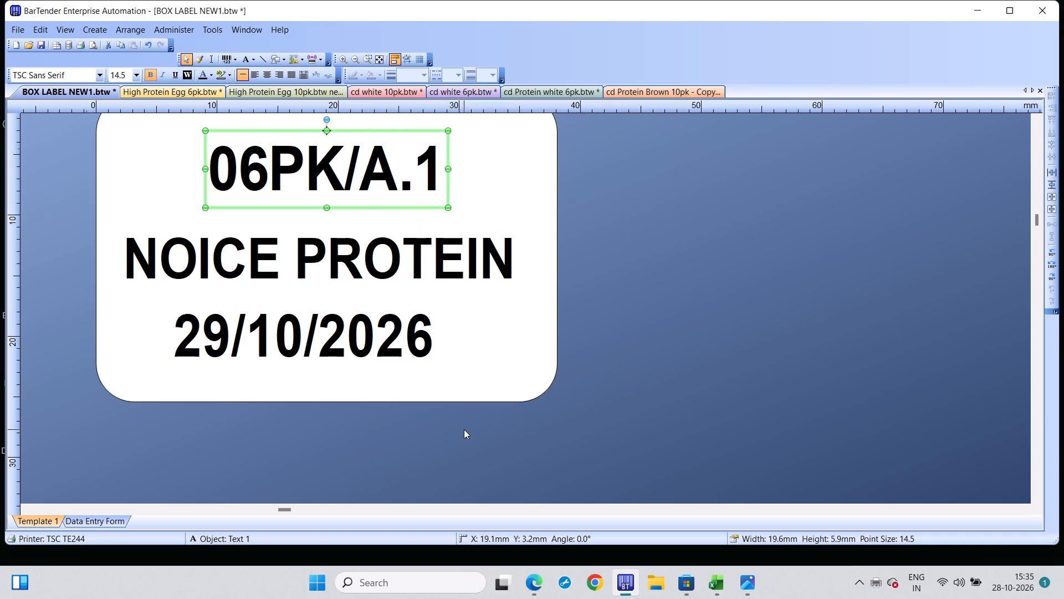
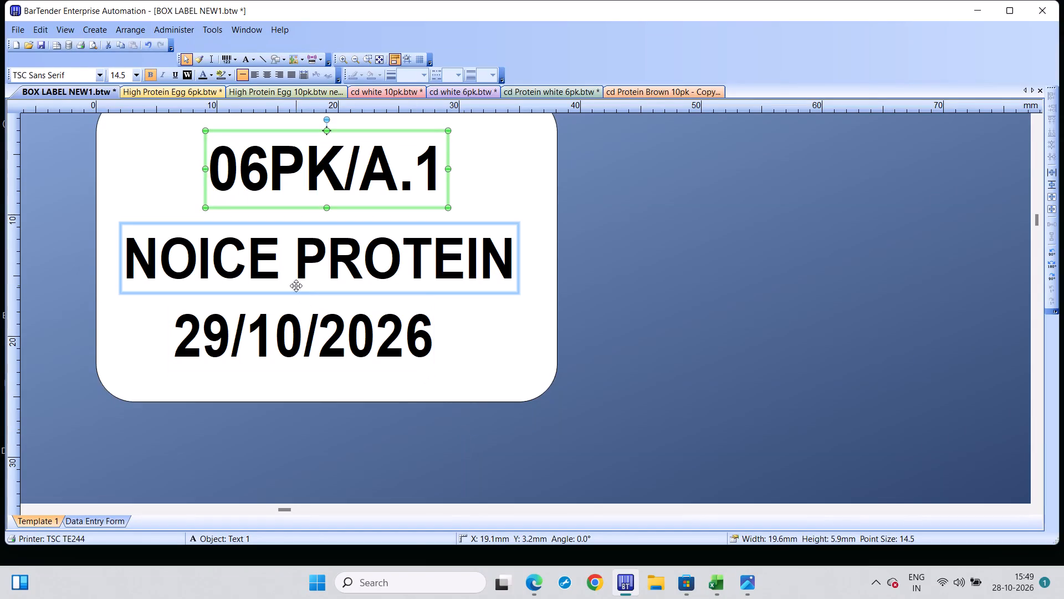
Change the product name line between the pack size and the date on the box label to ORANGE YOLK.
{"action": "left_click", "coordinate": [283, 250]}
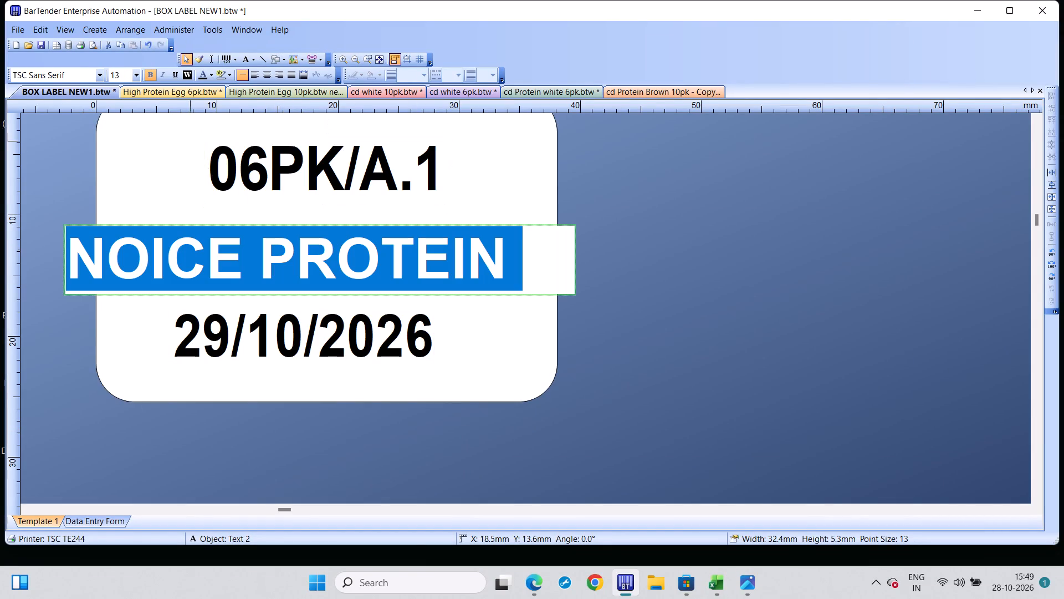
{"action": "left_click", "coordinate": [242, 255]}
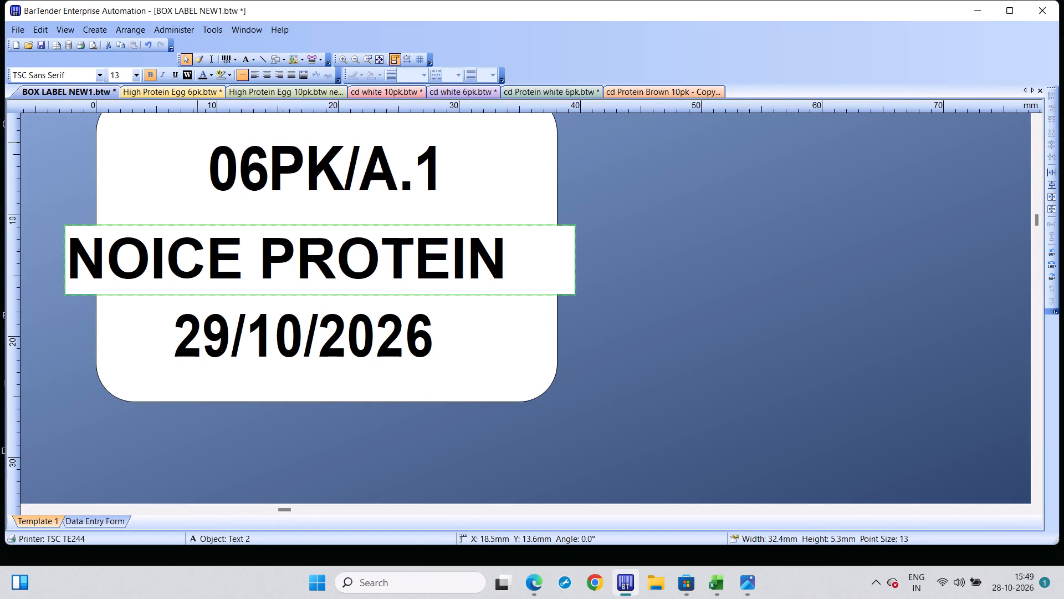
{"action": "key", "text": "BackSpace"}
{"action": "key", "text": "BackSpace"}
{"action": "key", "text": "BackSpace"}
{"action": "key", "text": "BackSpace"}
{"action": "key", "text": "BackSpace"}
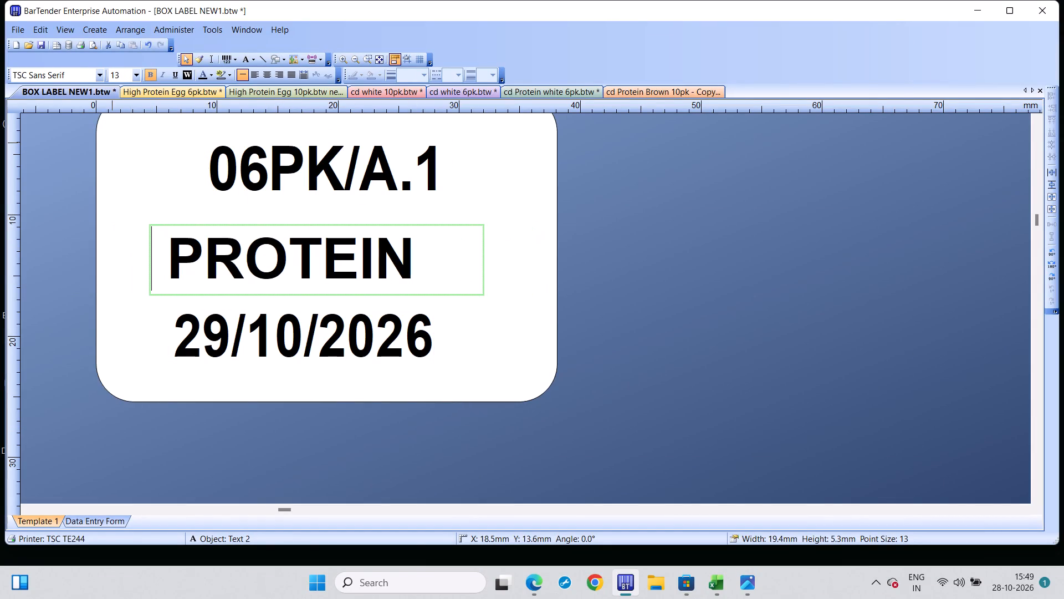
{"action": "type", "text": "ORANGE"}
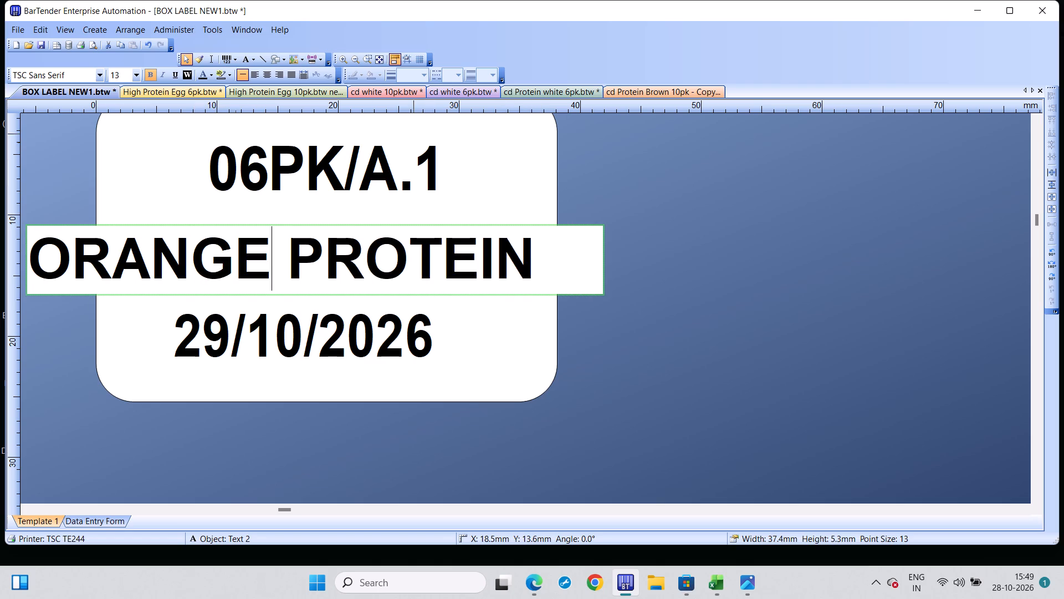
{"action": "left_click", "coordinate": [533, 248]}
{"action": "key", "text": "BackSpace"}
{"action": "key", "text": "BackSpace"}
{"action": "key", "text": "BackSpace"}
{"action": "key", "text": "BackSpace"}
{"action": "key", "text": "BackSpace"}
{"action": "key", "text": "BackSpace"}
{"action": "key", "text": "BackSpace"}
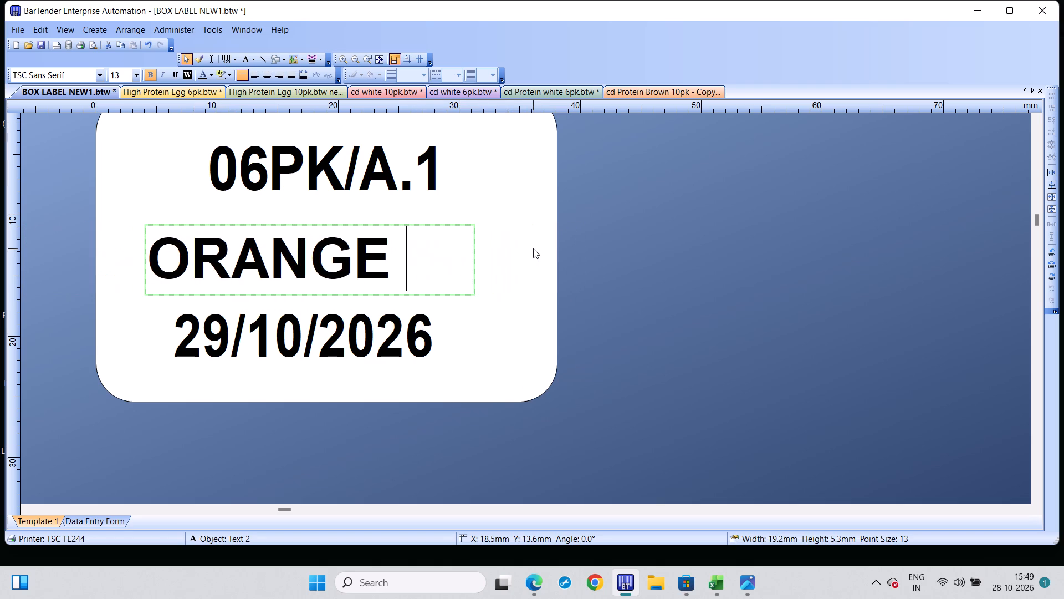
{"action": "type", "text": "YOLK"}
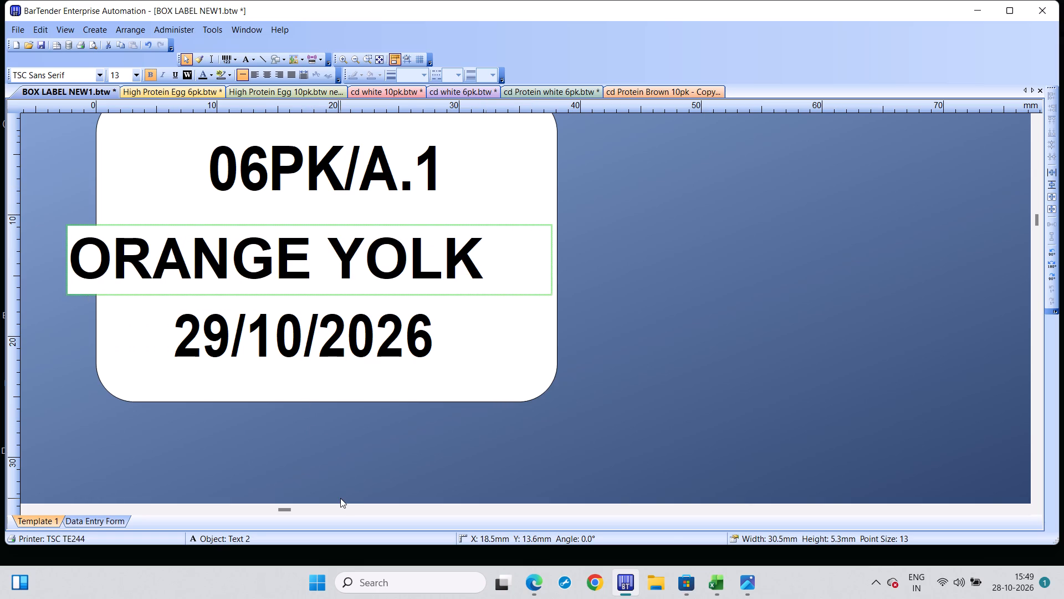
Print 18 copies of the 06PK/A.1 ORANGE YOLK box label dated 29/10/2026 on the TSC TE244 printer.
{"action": "key", "text": "ctrl+p"}
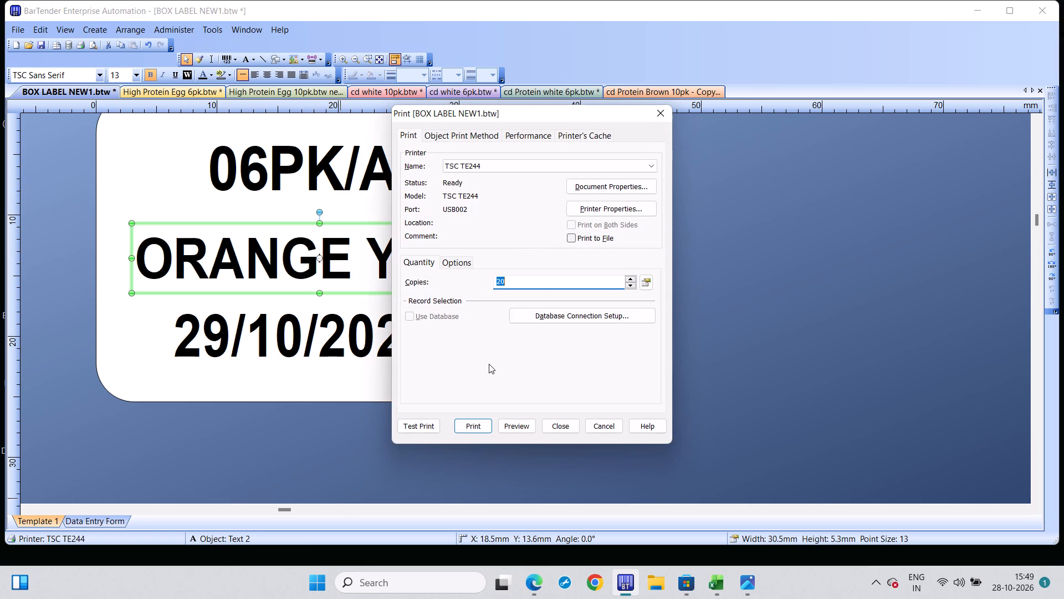
{"action": "left_click", "coordinate": [516, 280]}
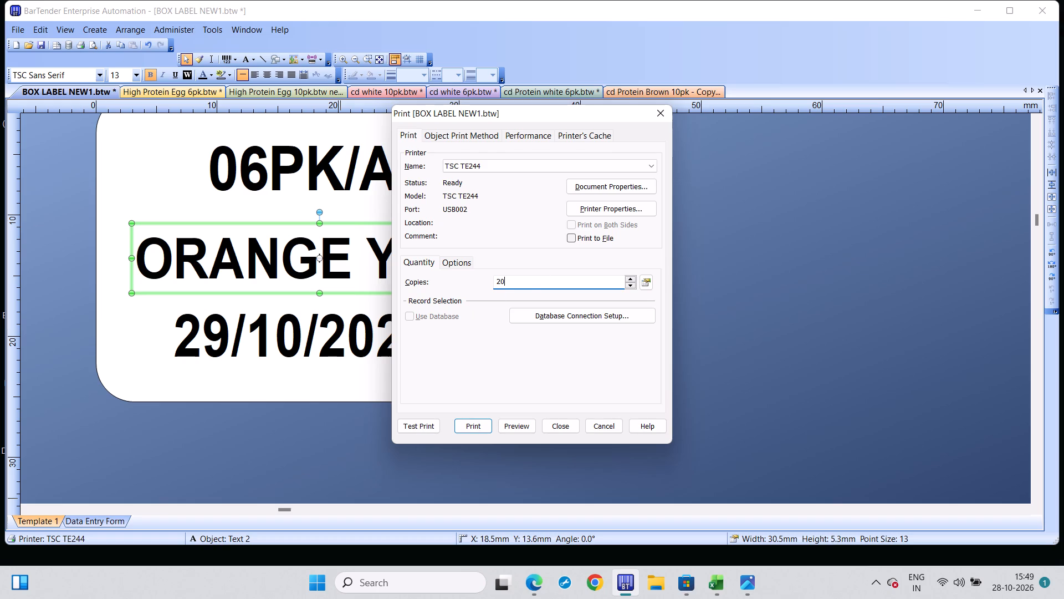
{"action": "key", "text": "BackSpace"}
{"action": "key", "text": "BackSpace"}
{"action": "key", "text": "1"}
{"action": "key", "text": "8"}
{"action": "left_click", "coordinate": [474, 421]}
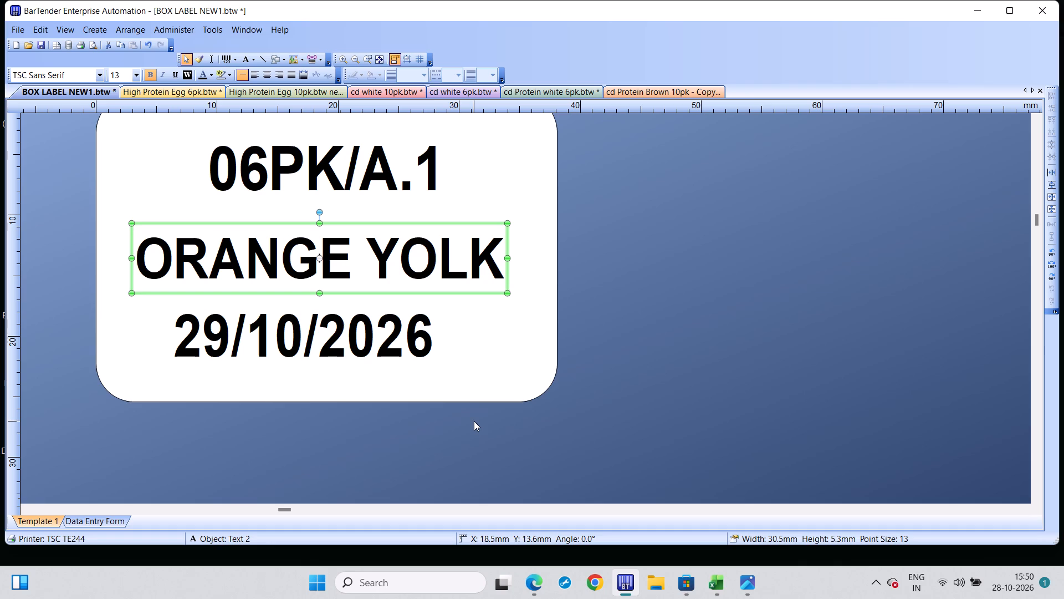
Change the pack size line above ORANGE YOLK on the box label to 10PK/A.1.
{"action": "left_click", "coordinate": [269, 165]}
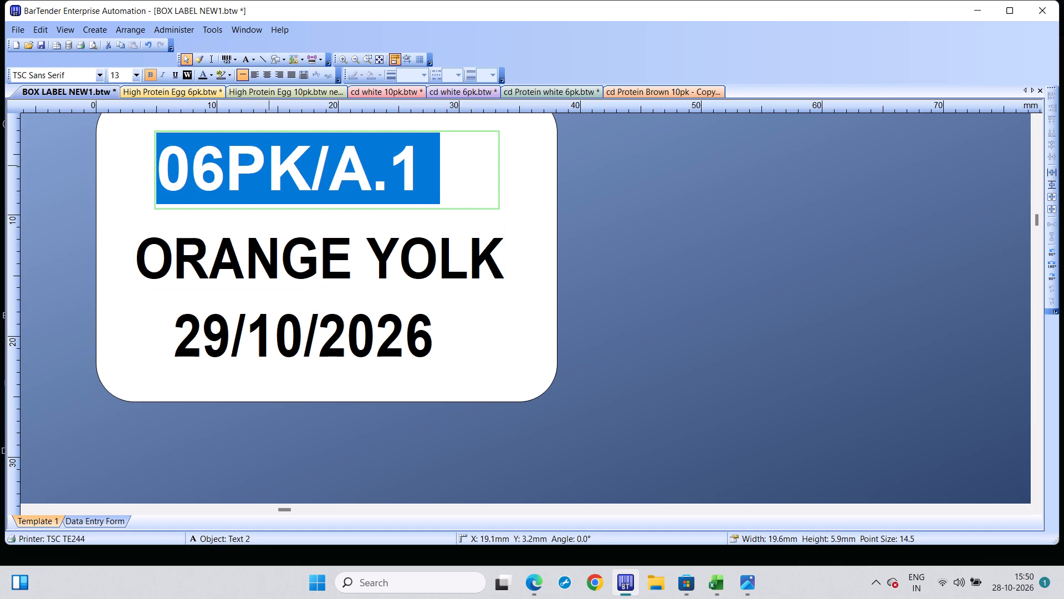
{"action": "left_click", "coordinate": [229, 161]}
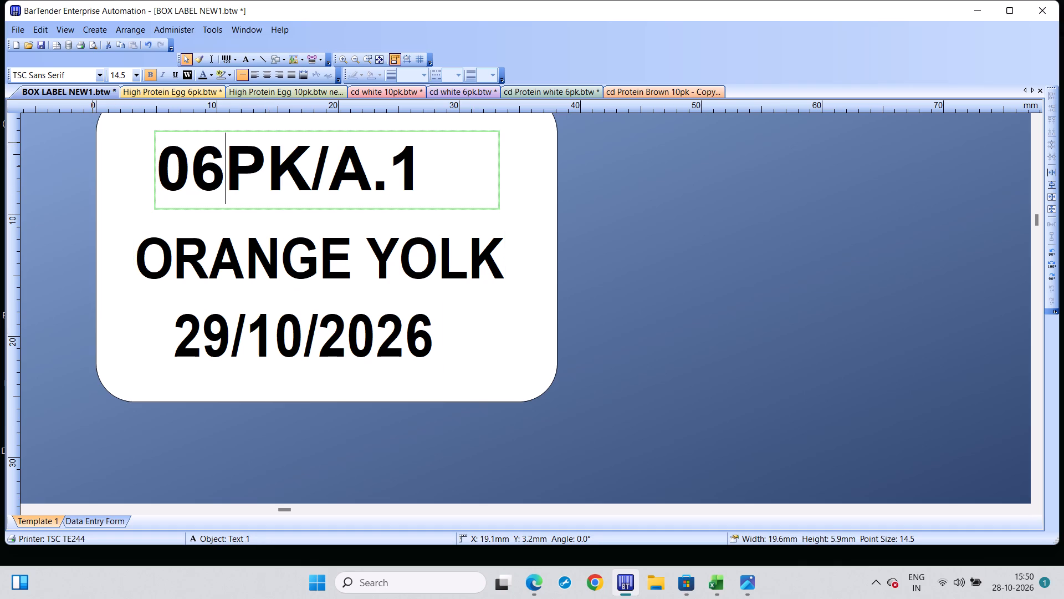
{"action": "key", "text": "BackSpace"}
{"action": "key", "text": "BackSpace"}
{"action": "type", "text": "10"}
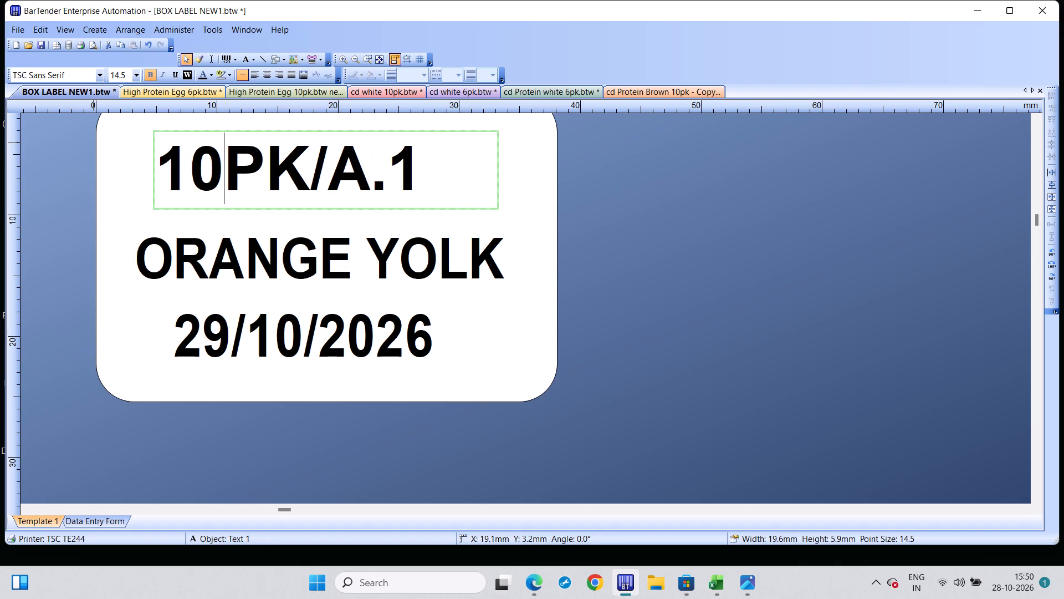
Print 30 copies of the 10PK/A.1 ORANGE YOLK box label dated 29/10/2026 on the TSC TE244 printer.
{"action": "key", "text": "ctrl+p"}
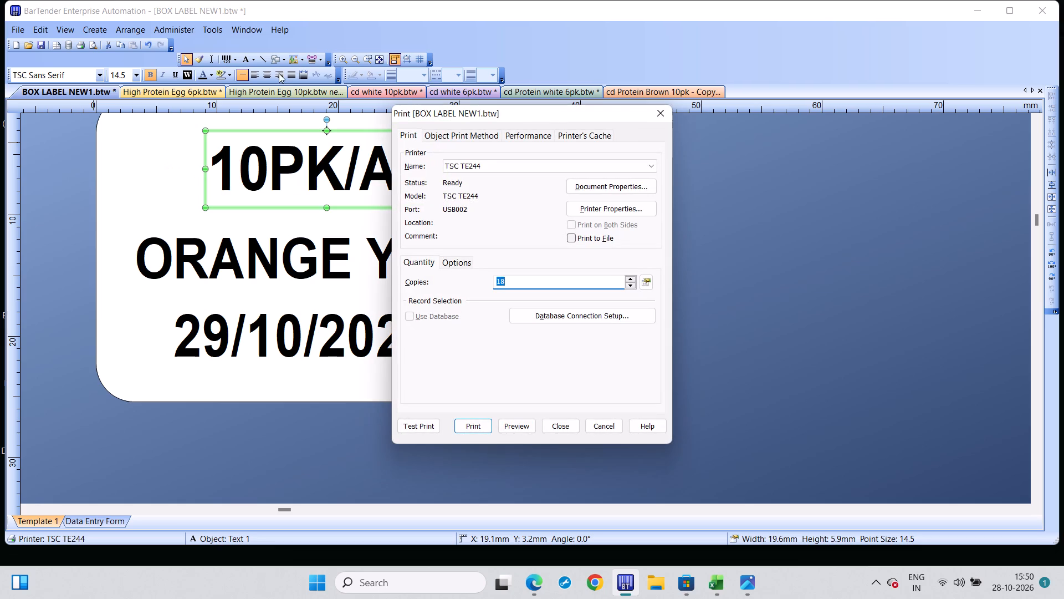
{"action": "left_click", "coordinate": [514, 277]}
{"action": "key", "text": "BackSpace"}
{"action": "key", "text": "BackSpace"}
{"action": "key", "text": "3"}
{"action": "key", "text": "0"}
{"action": "left_click", "coordinate": [465, 419]}
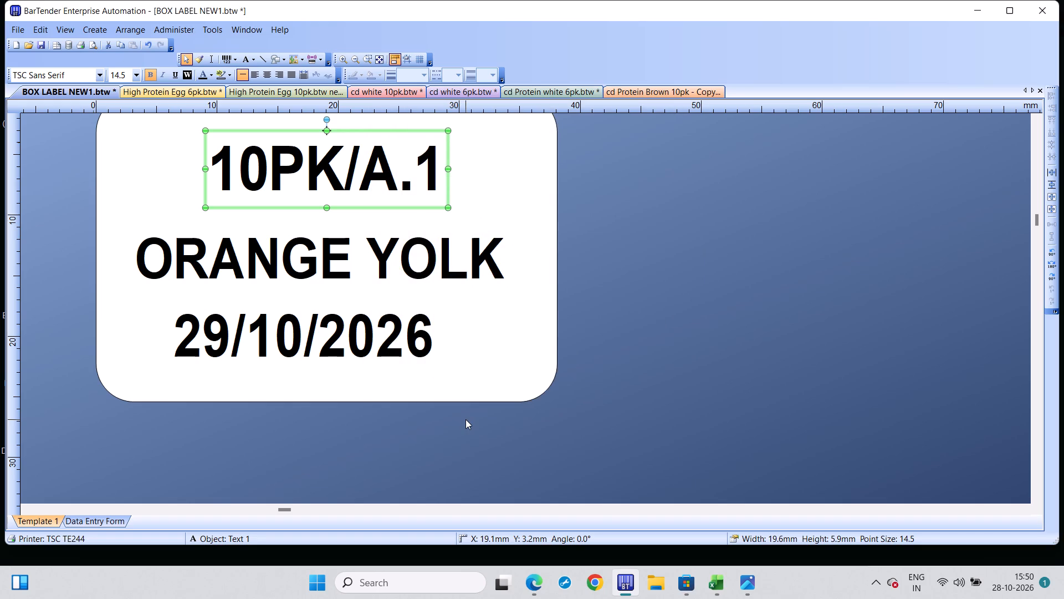
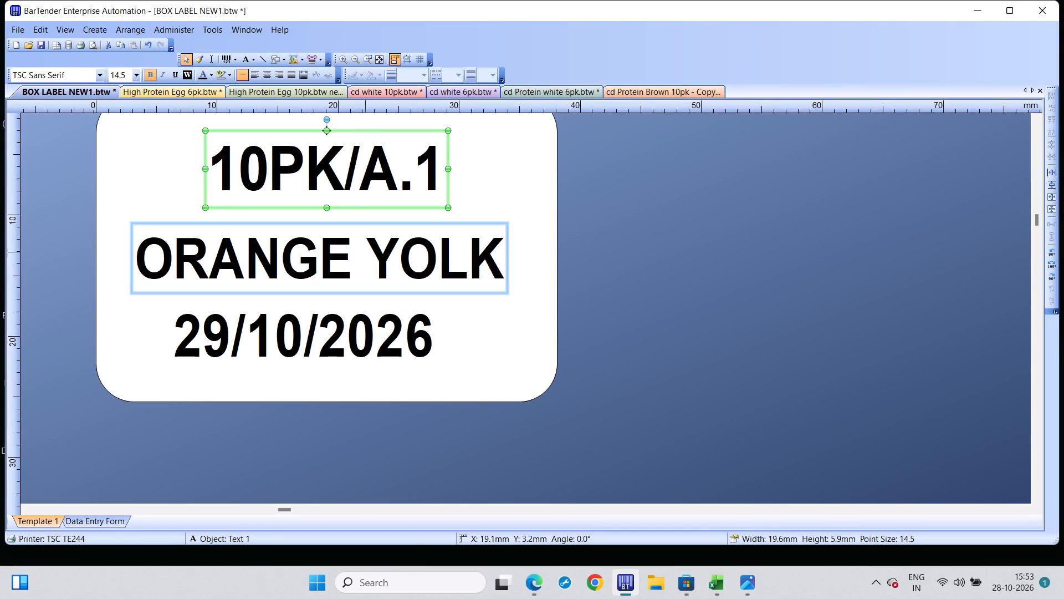
Change the product name line between the pack size and the date on the box label to JUMBO.
{"action": "left_click_drag", "start_coordinate": [344, 256], "coordinate": [316, 256]}
{"action": "left_click", "coordinate": [316, 256]}
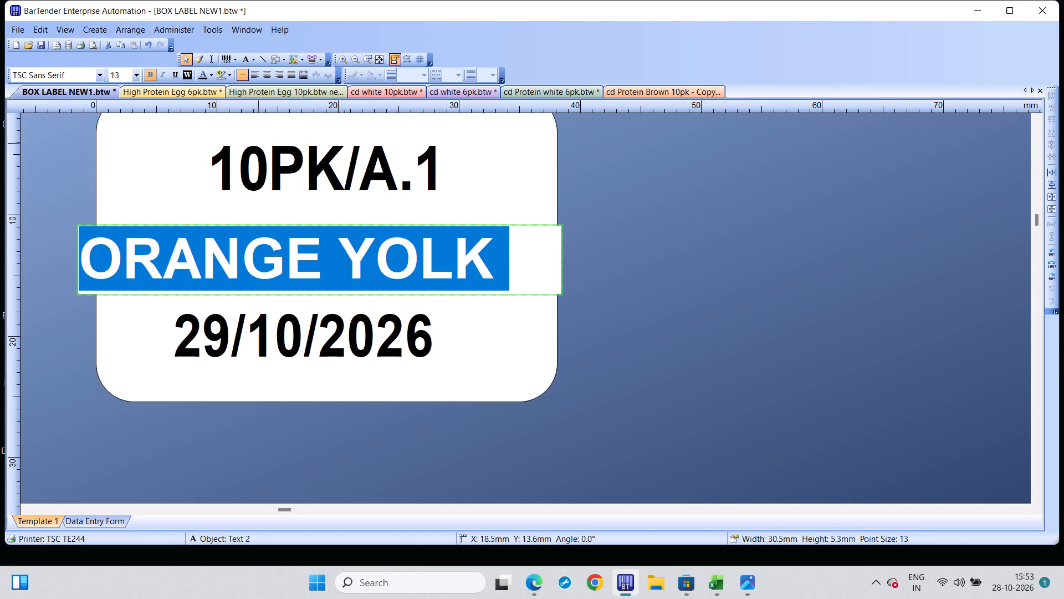
{"action": "key", "text": "BackSpace"}
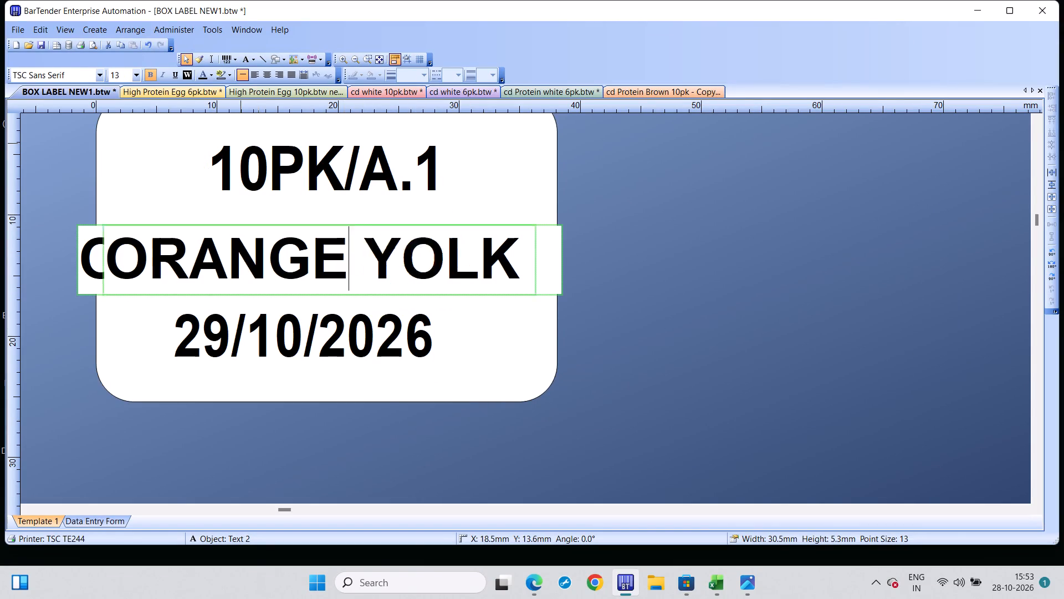
{"action": "key", "text": "BackSpace"}
{"action": "key", "text": "BackSpace"}
{"action": "key", "text": "BackSpace"}
{"action": "key", "text": "BackSpace"}
{"action": "key", "text": "BackSpace"}
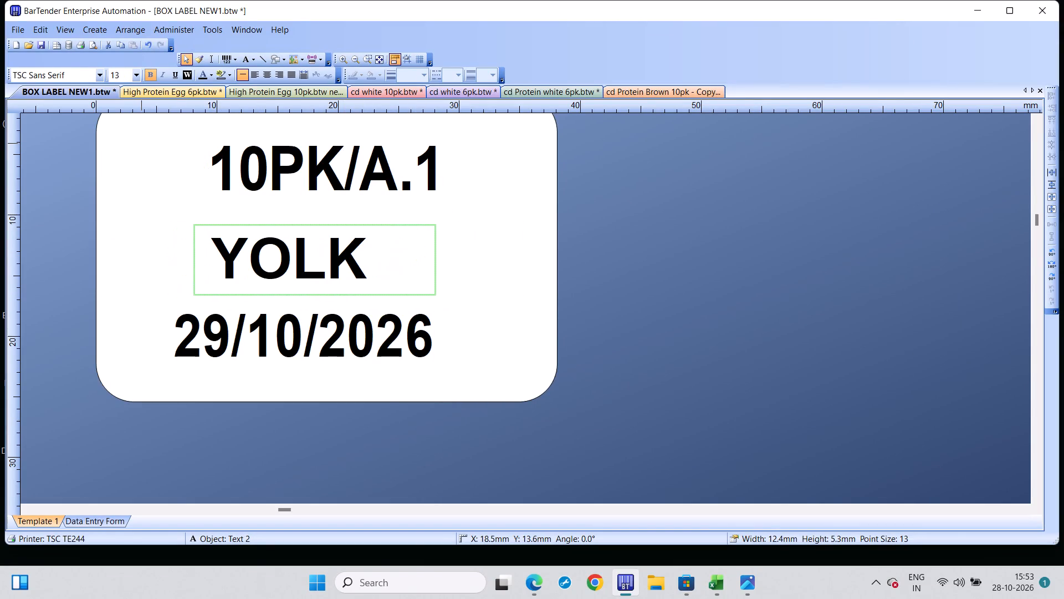
{"action": "type", "text": "JUMBO"}
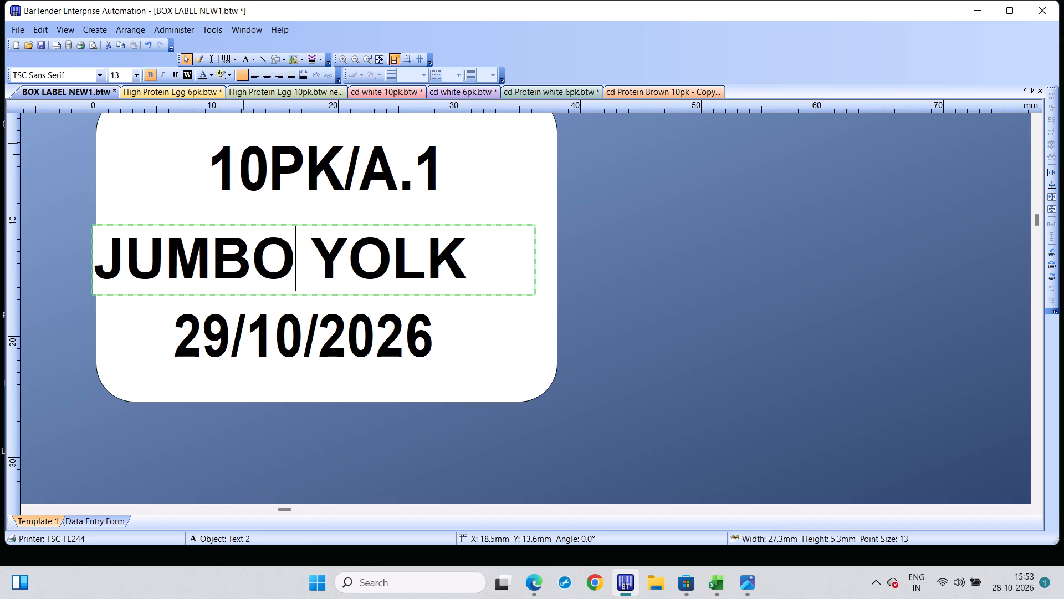
{"action": "left_click", "coordinate": [464, 241]}
{"action": "key", "text": "BackSpace"}
{"action": "key", "text": "BackSpace"}
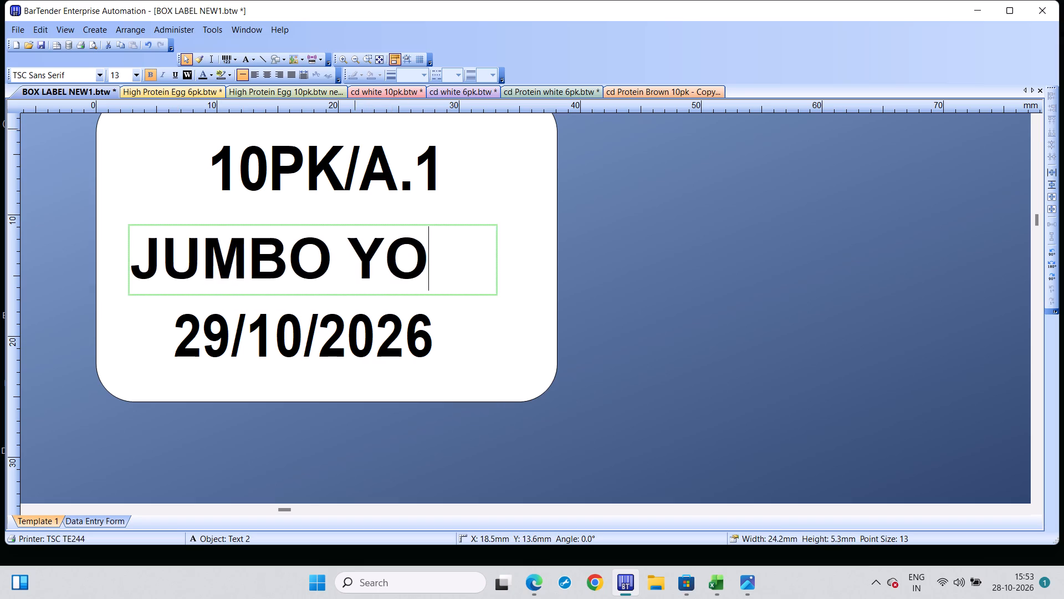
{"action": "key", "text": "BackSpace"}
{"action": "key", "text": "BackSpace"}
{"action": "key", "text": "BackSpace"}
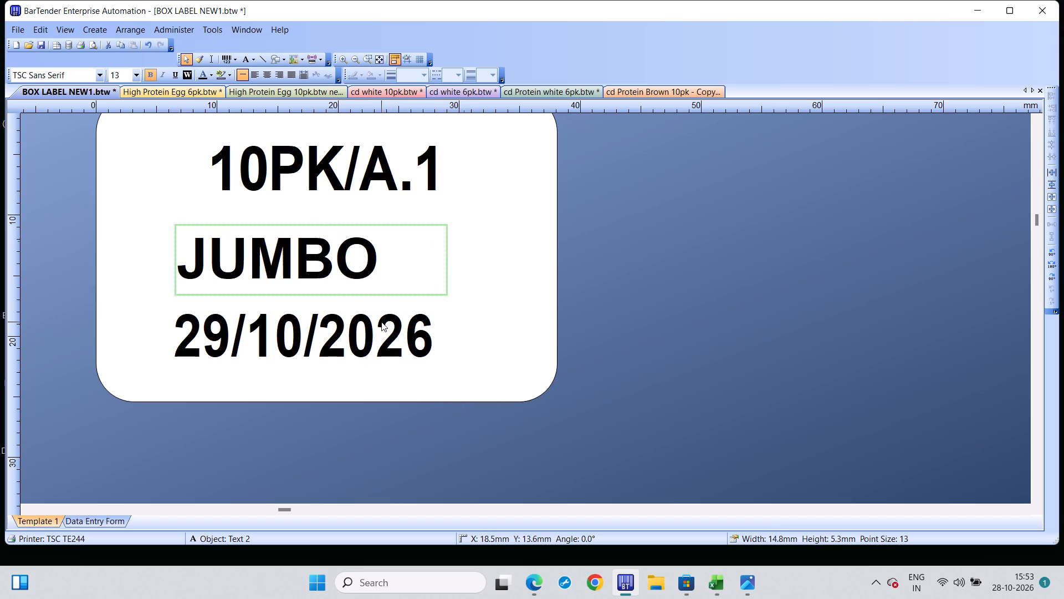
Print 8 copies of the 10PK/A.1 JUMBO box label dated 29/10/2026 on the TSC TE244 printer.
{"action": "key", "text": "ctrl+p"}
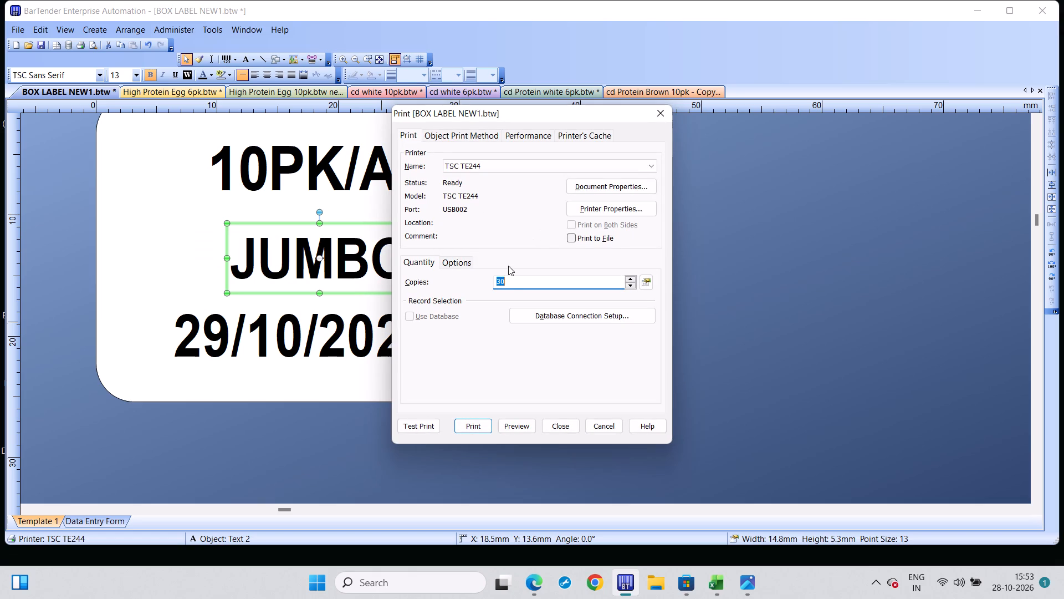
{"action": "left_click", "coordinate": [509, 276]}
{"action": "left_click", "coordinate": [509, 281]}
{"action": "key", "text": "BackSpace"}
{"action": "key", "text": "BackSpace"}
{"action": "key", "text": "6"}
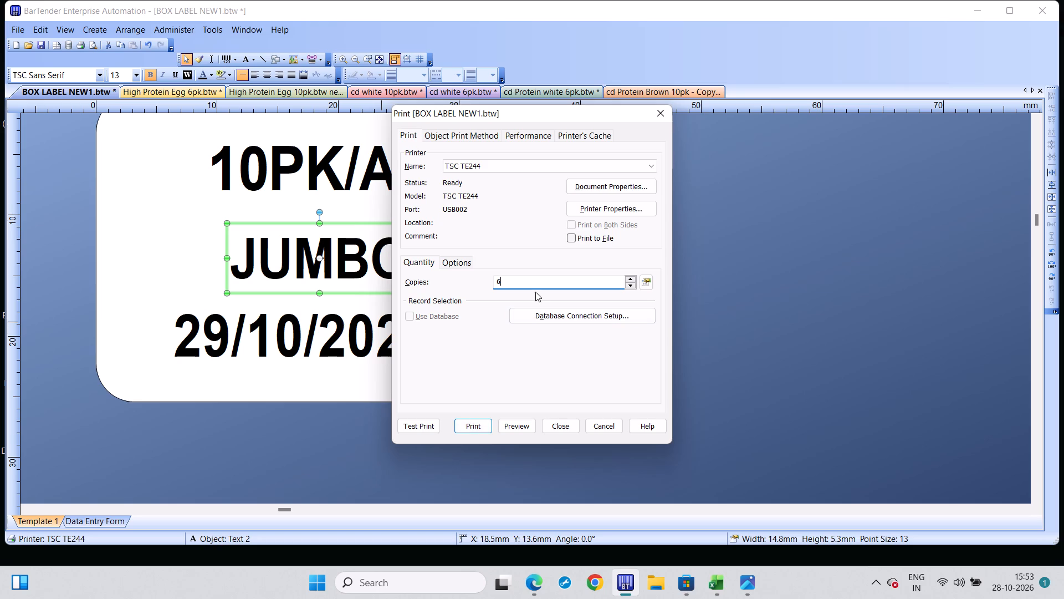
{"action": "left_click", "coordinate": [530, 283]}
{"action": "key", "text": "BackSpace"}
{"action": "key", "text": "8"}
{"action": "left_click", "coordinate": [478, 422]}
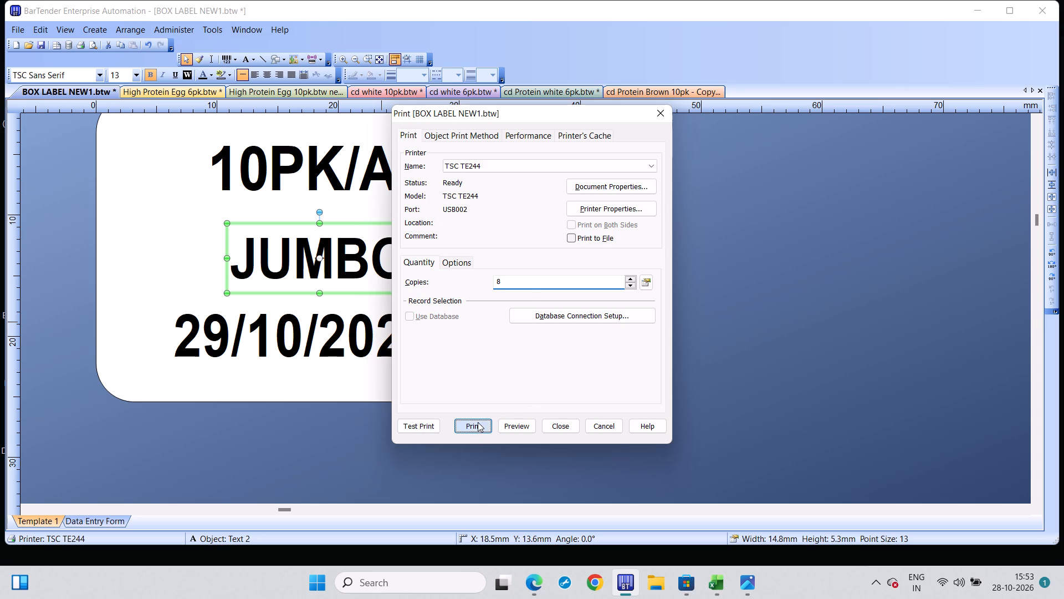
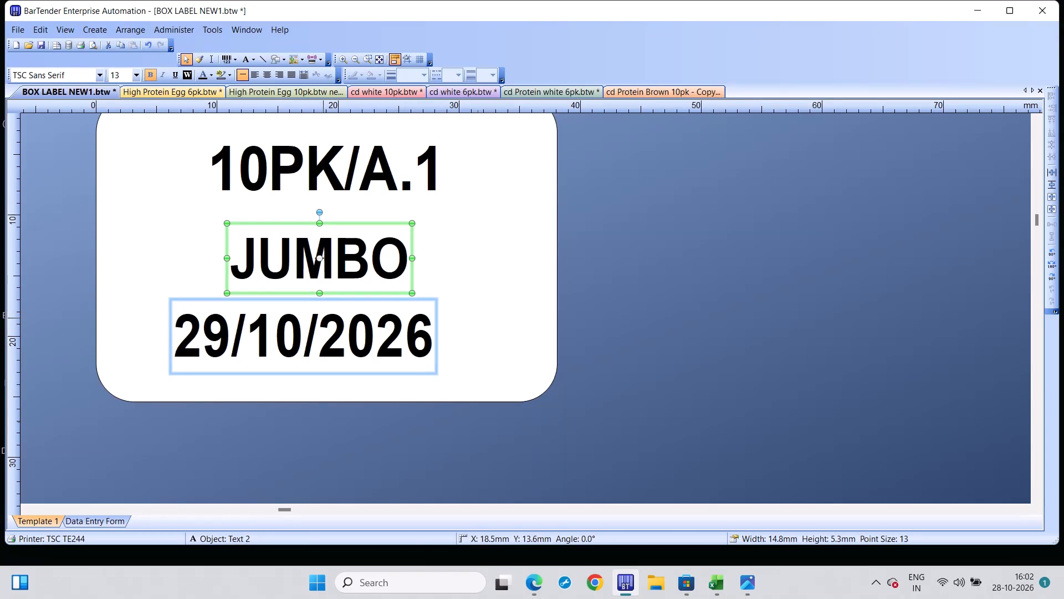
In the High Protein Egg 10pk label, change the date within the QR barcode's embedded data to 28-10-2026.
{"action": "left_click", "coordinate": [16, 36]}
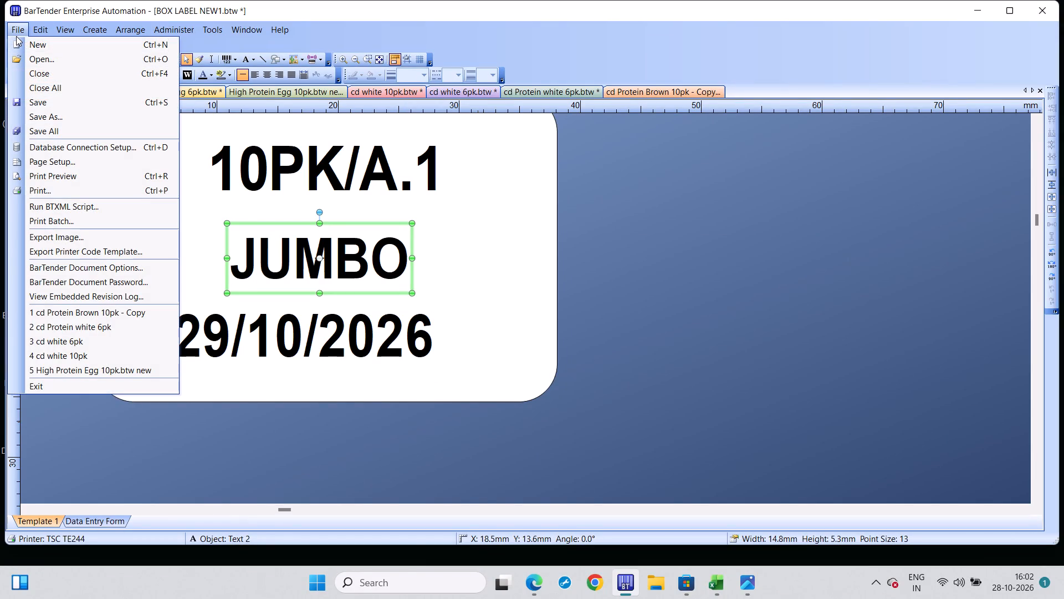
{"action": "left_click", "coordinate": [263, 94]}
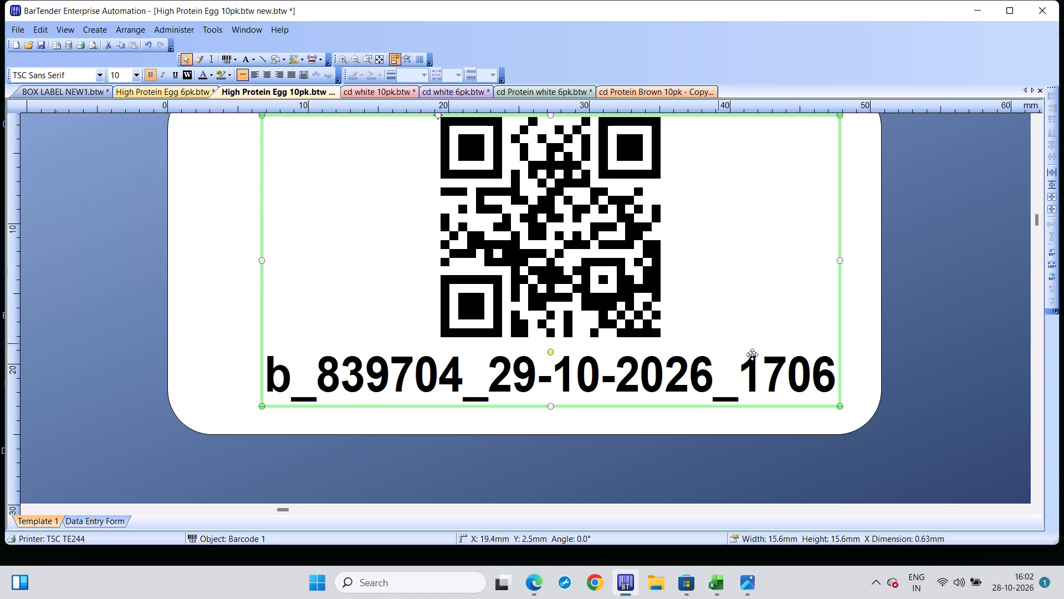
{"action": "left_click", "coordinate": [538, 370]}
{"action": "left_click", "coordinate": [535, 386]}
{"action": "left_click", "coordinate": [535, 386]}
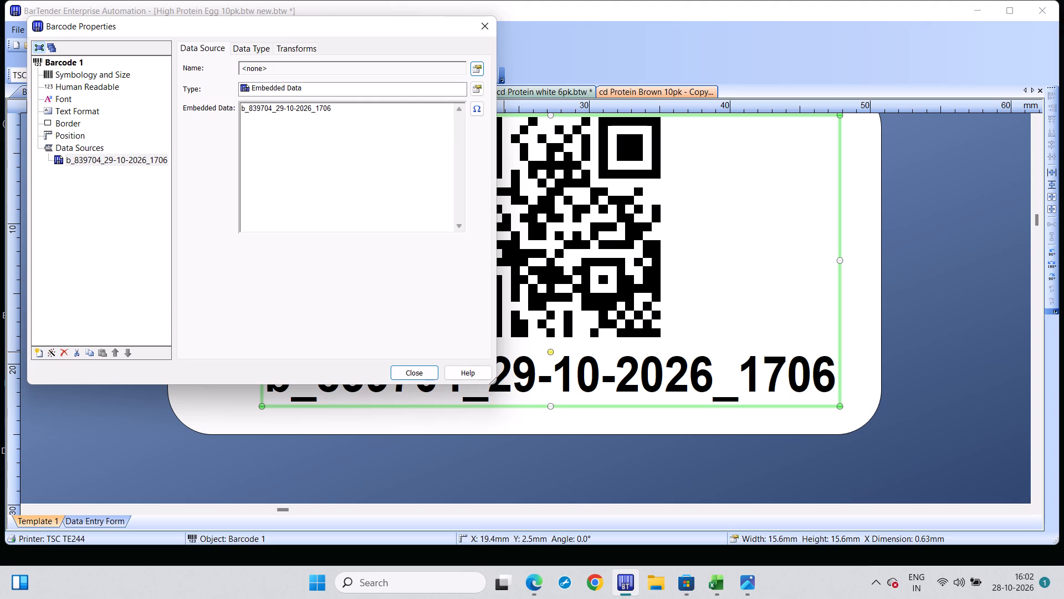
{"action": "left_click", "coordinate": [284, 118]}
{"action": "key", "text": "BackSpace"}
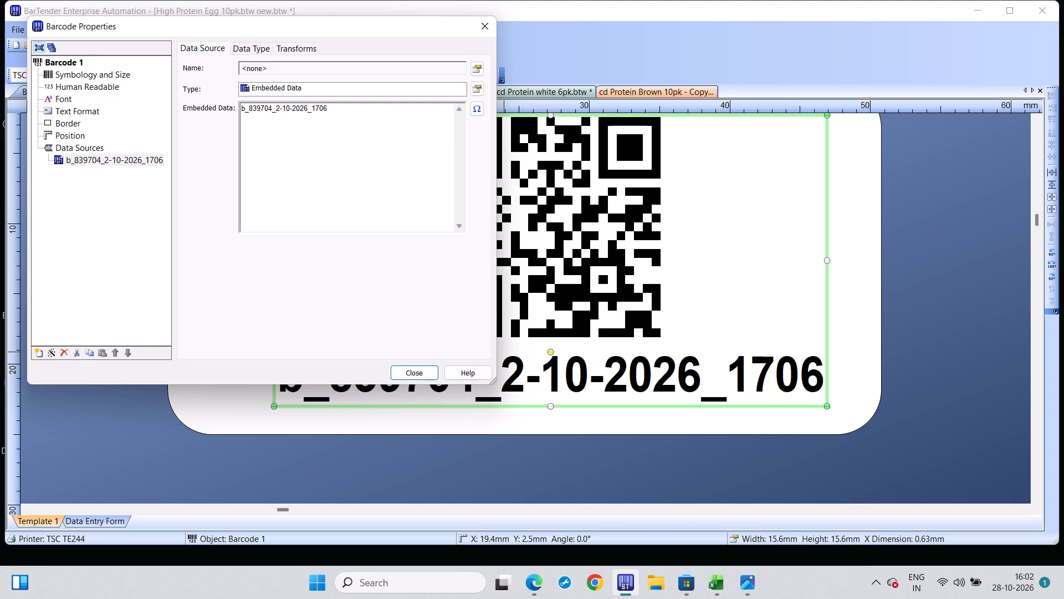
{"action": "key", "text": "8"}
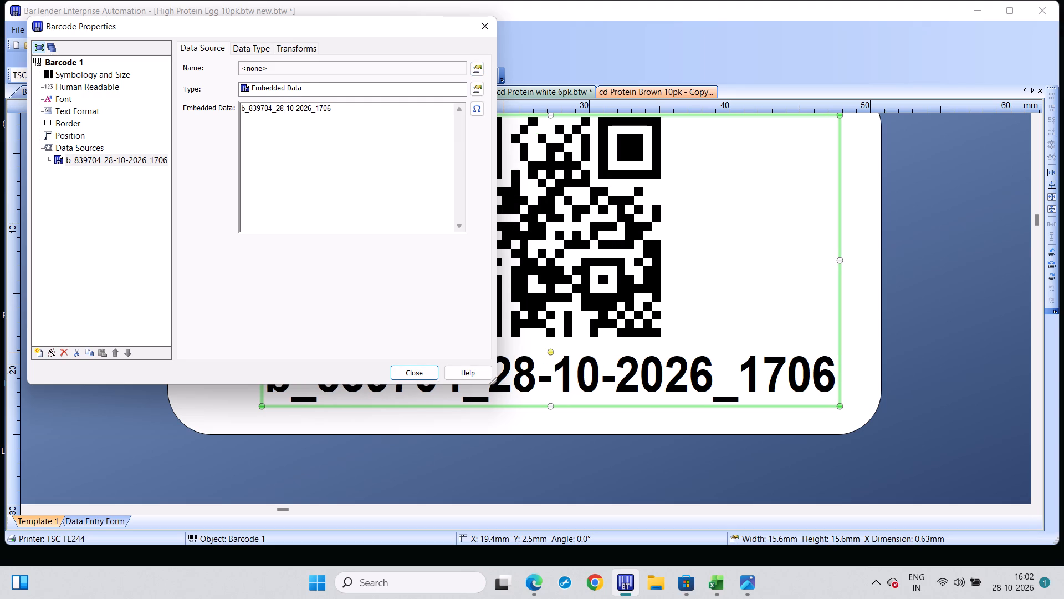
{"action": "left_click", "coordinate": [336, 108]}
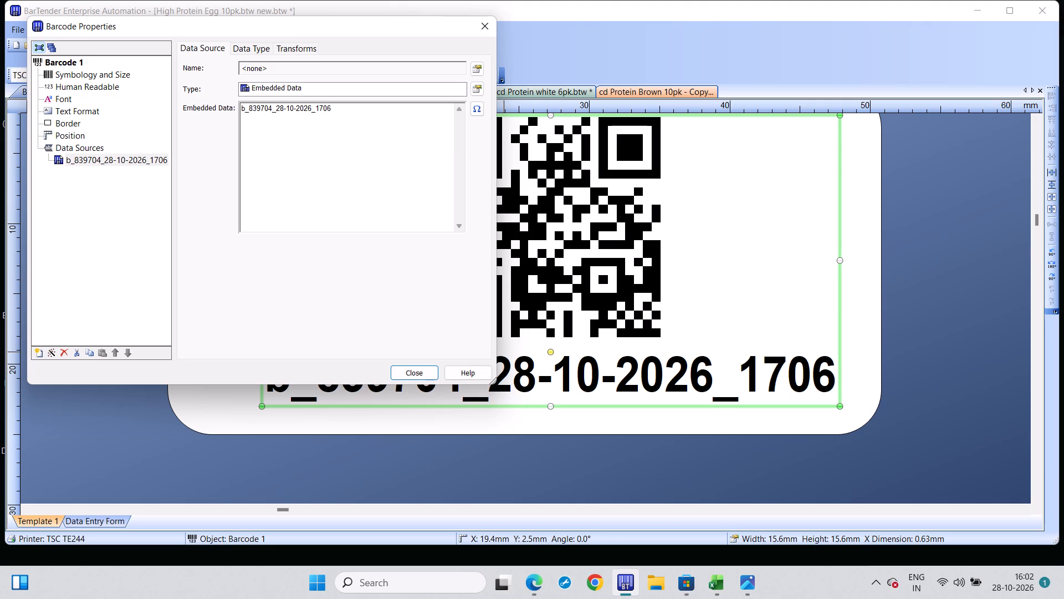
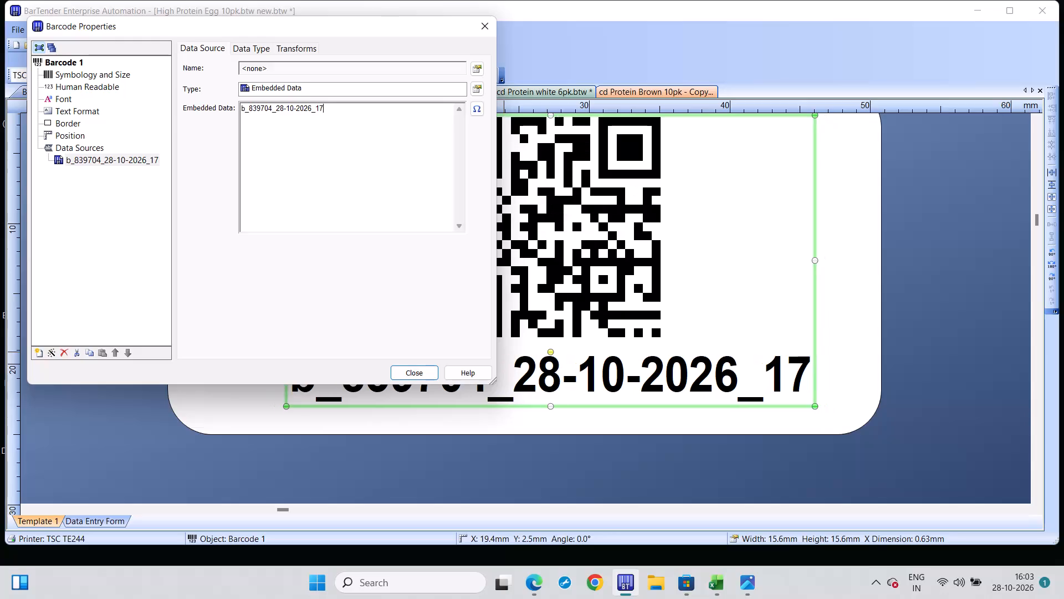
Set the serial number at the end of the QR barcode's embedded data to 6950.
{"action": "key", "text": "BackSpace"}
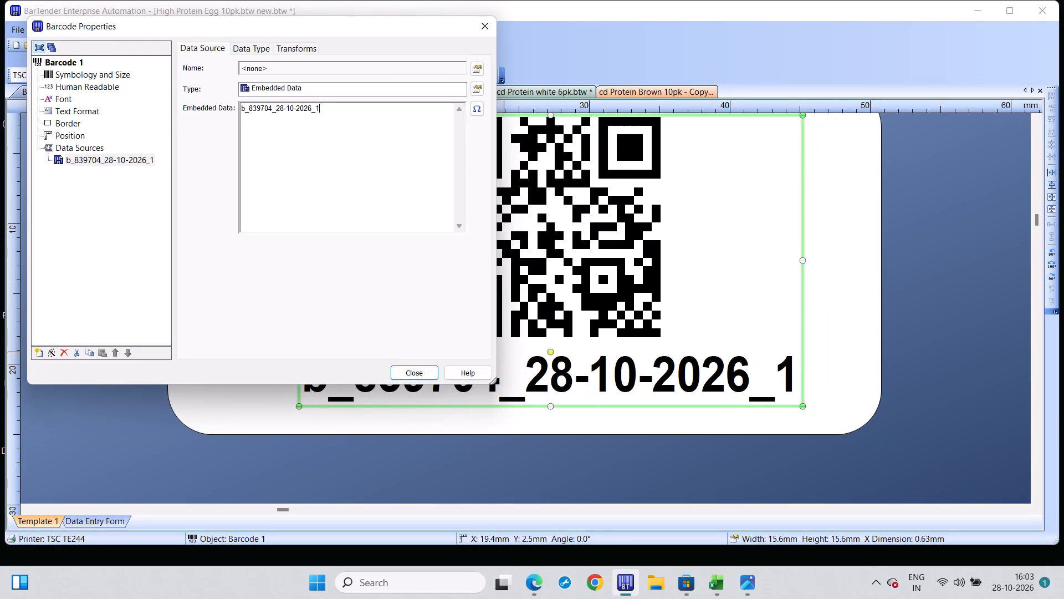
{"action": "key", "text": "BackSpace"}
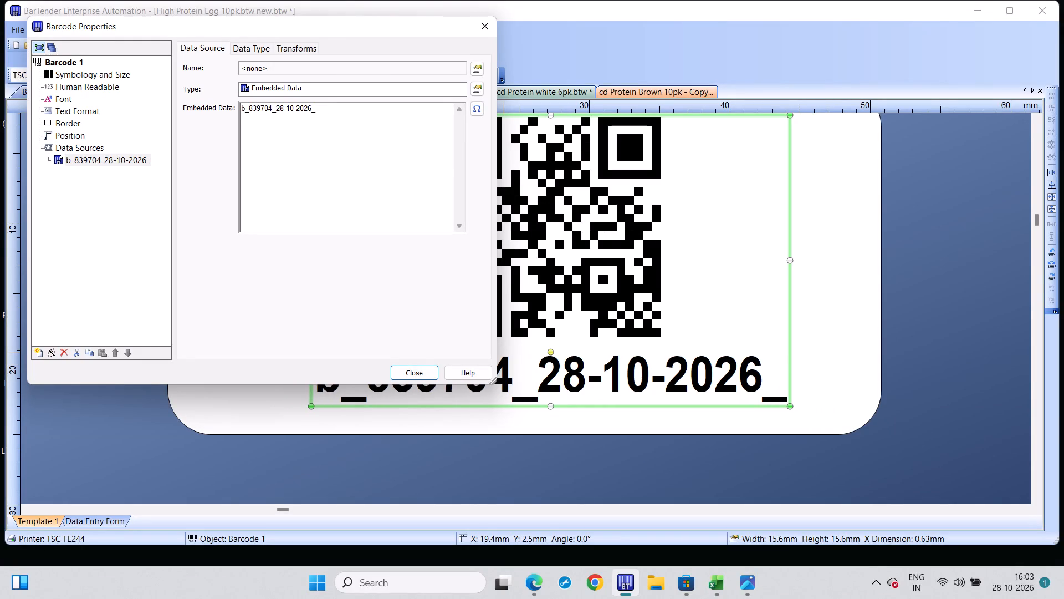
{"action": "type", "text": "00"}
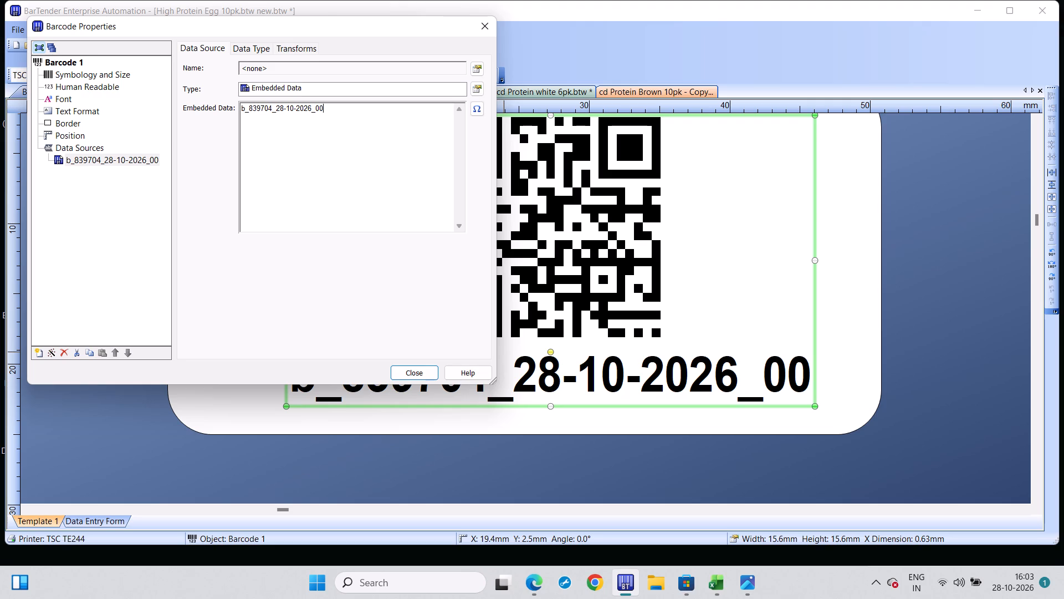
{"action": "key", "text": "BackSpace"}
{"action": "key", "text": "BackSpace"}
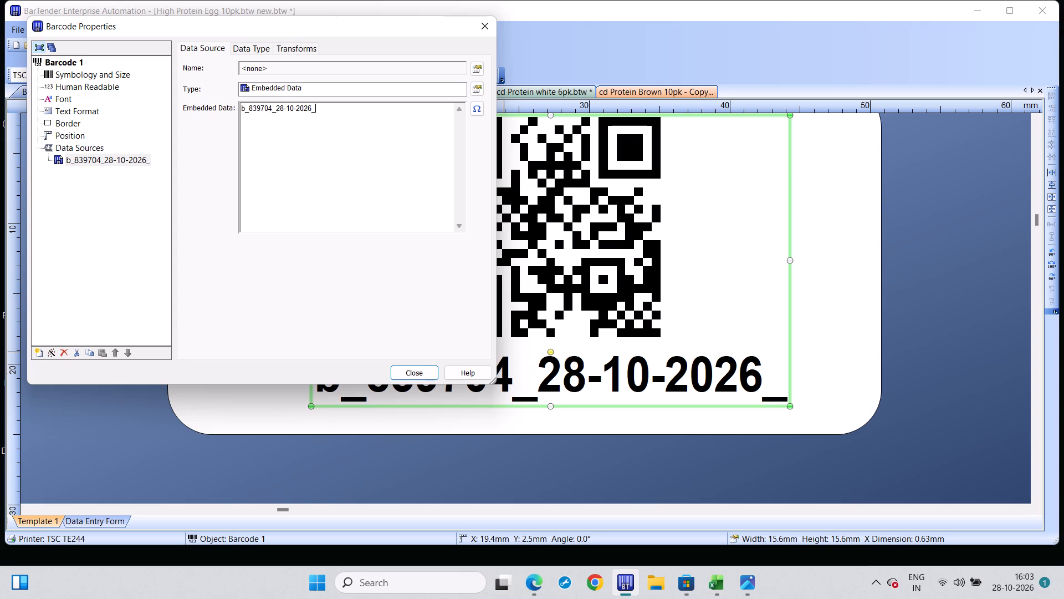
{"action": "key", "text": "9"}
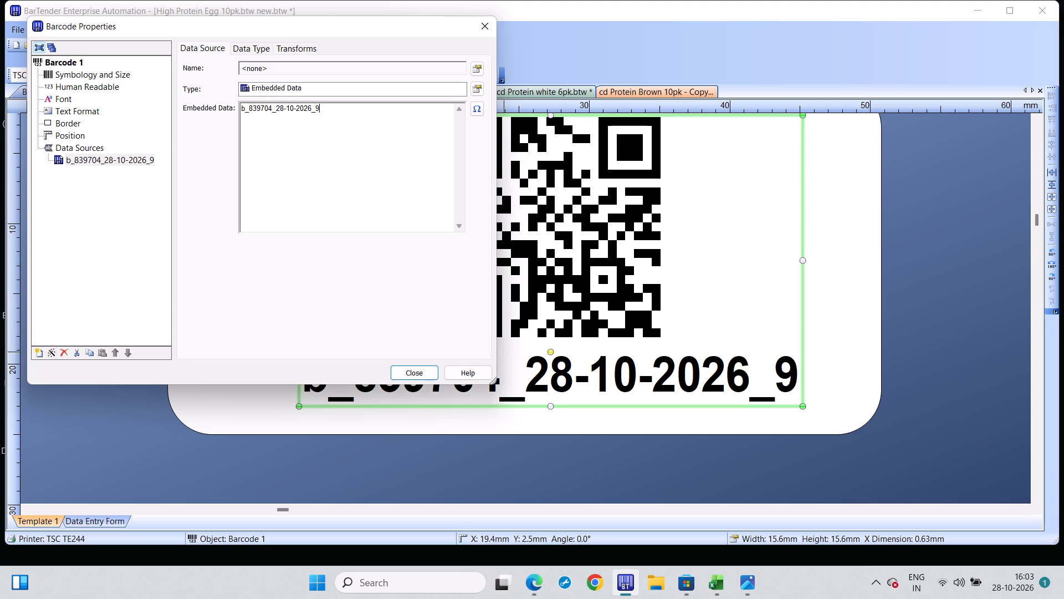
{"action": "key", "text": "BackSpace"}
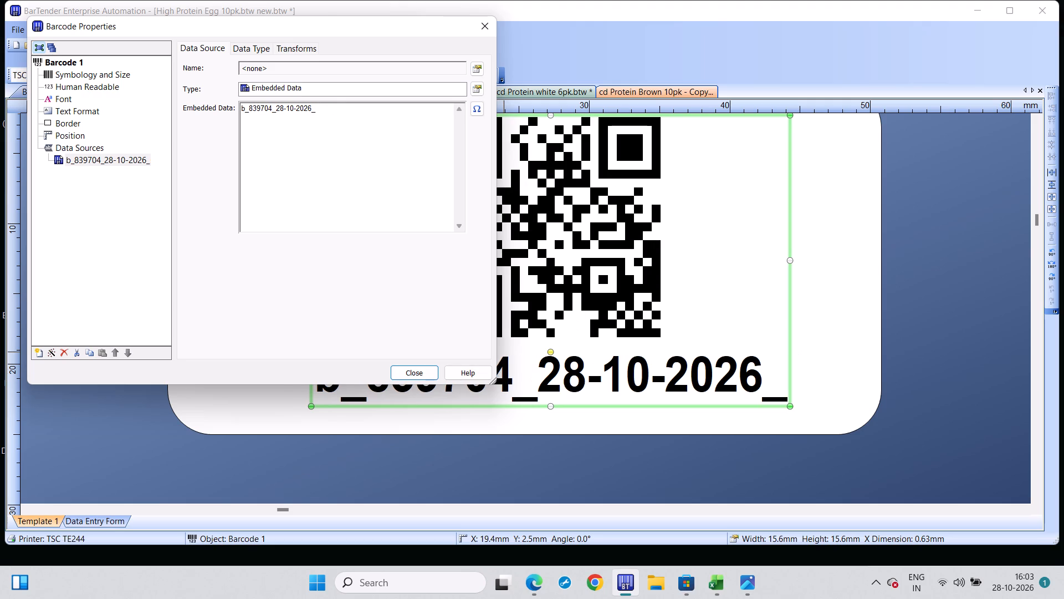
{"action": "key", "text": "6"}
{"action": "key", "text": "9"}
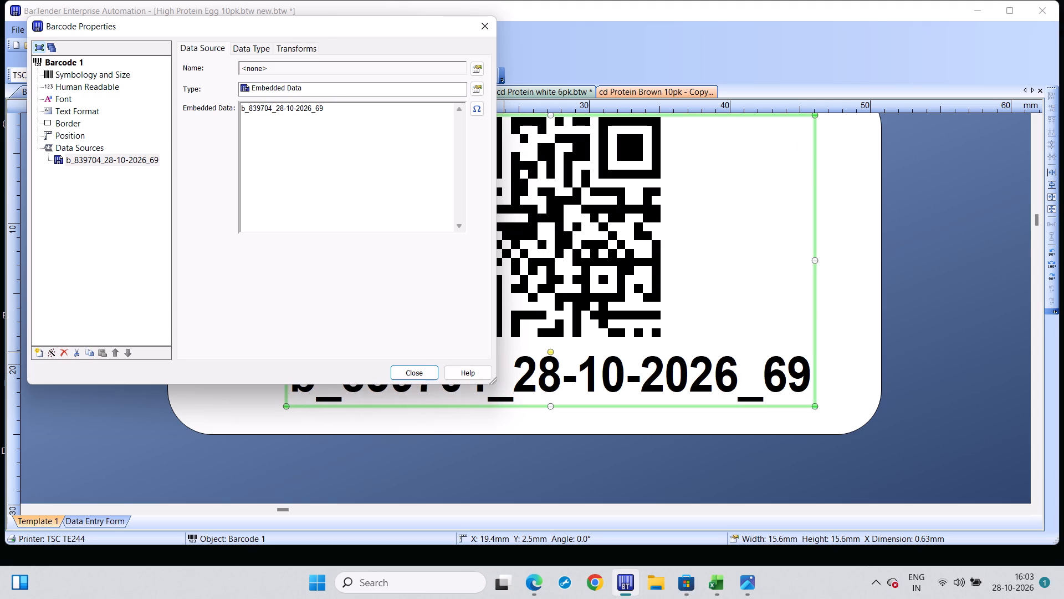
{"action": "type", "text": "50"}
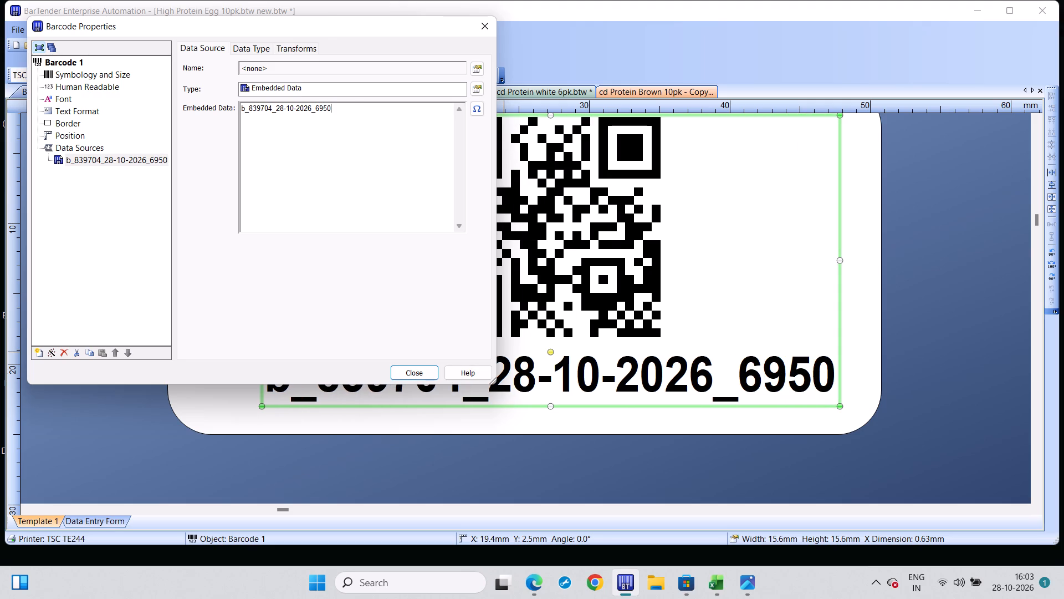
{"action": "left_click", "coordinate": [404, 380]}
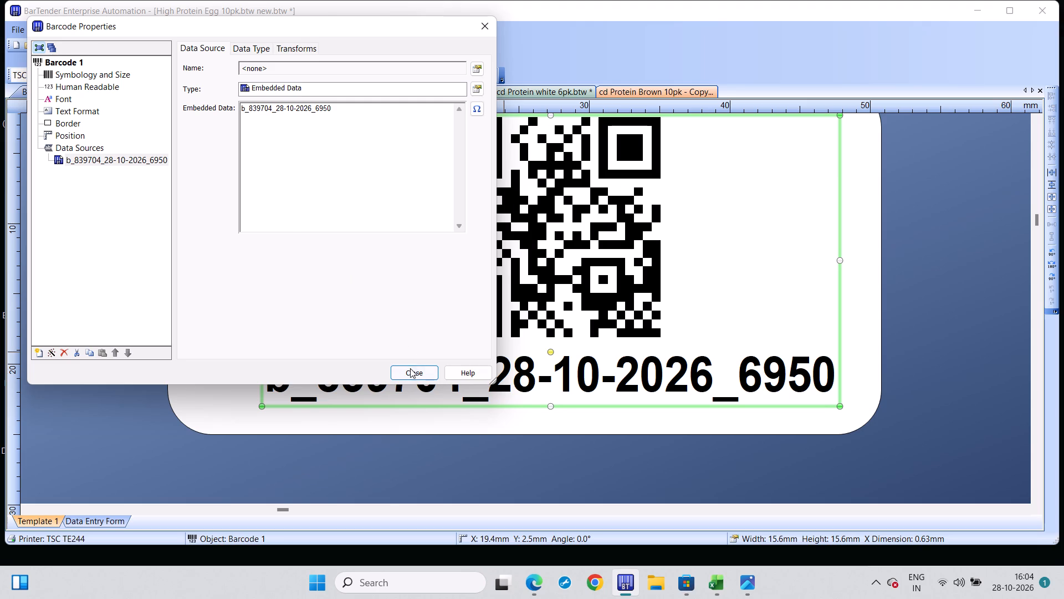
{"action": "left_click", "coordinate": [410, 373]}
Print the High Protein Egg 10pk label with 14 serial numbers.
{"action": "key", "text": "ctrl+p"}
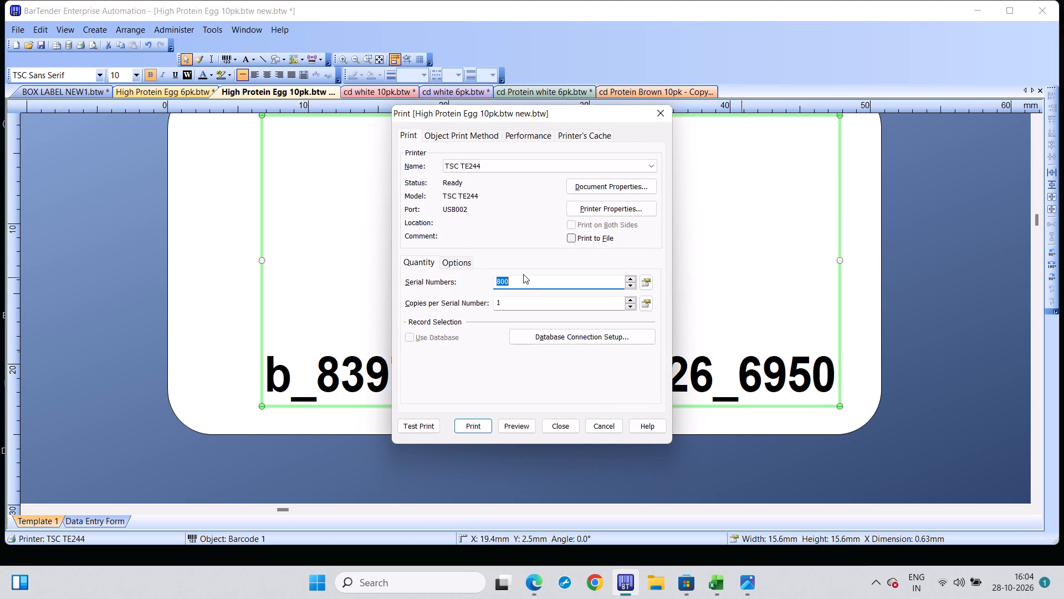
{"action": "left_click", "coordinate": [523, 275]}
{"action": "left_click", "coordinate": [514, 285]}
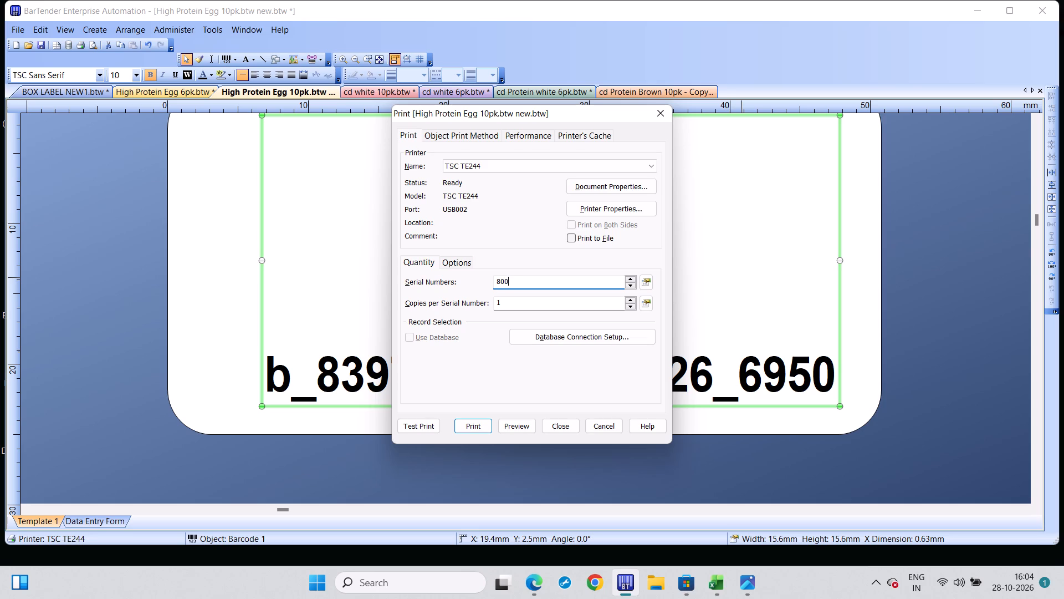
{"action": "key", "text": "BackSpace"}
{"action": "key", "text": "BackSpace"}
{"action": "key", "text": "BackSpace"}
{"action": "double_click", "coordinate": [514, 285]}
{"action": "key", "text": "1"}
{"action": "key", "text": "4"}
{"action": "key", "text": "Return"}
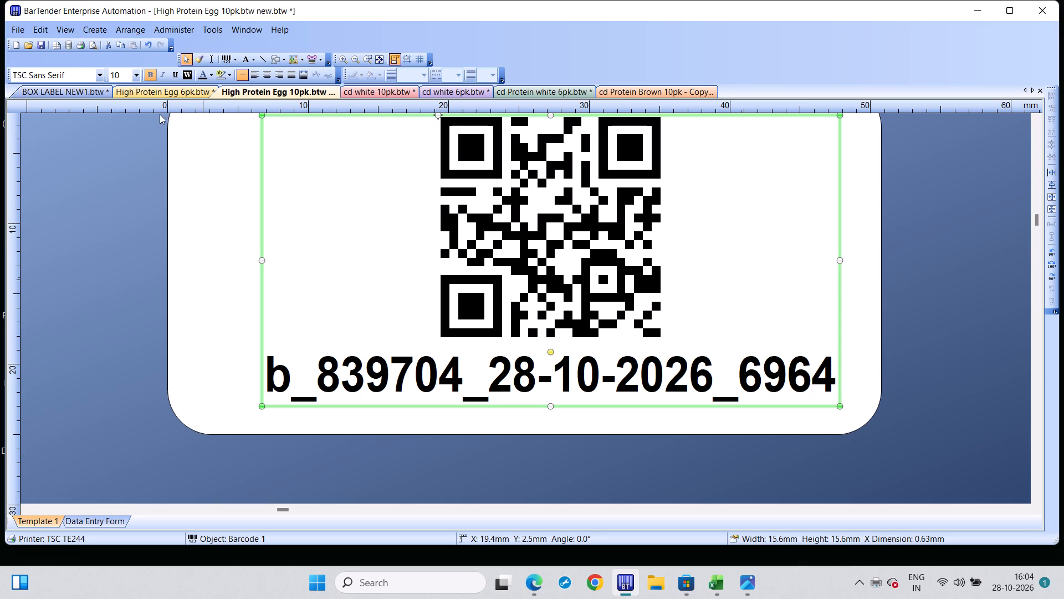
In the BOX LABEL NEW1 label, replace the product name JUMBO with CD WHITE.
{"action": "left_click", "coordinate": [88, 93]}
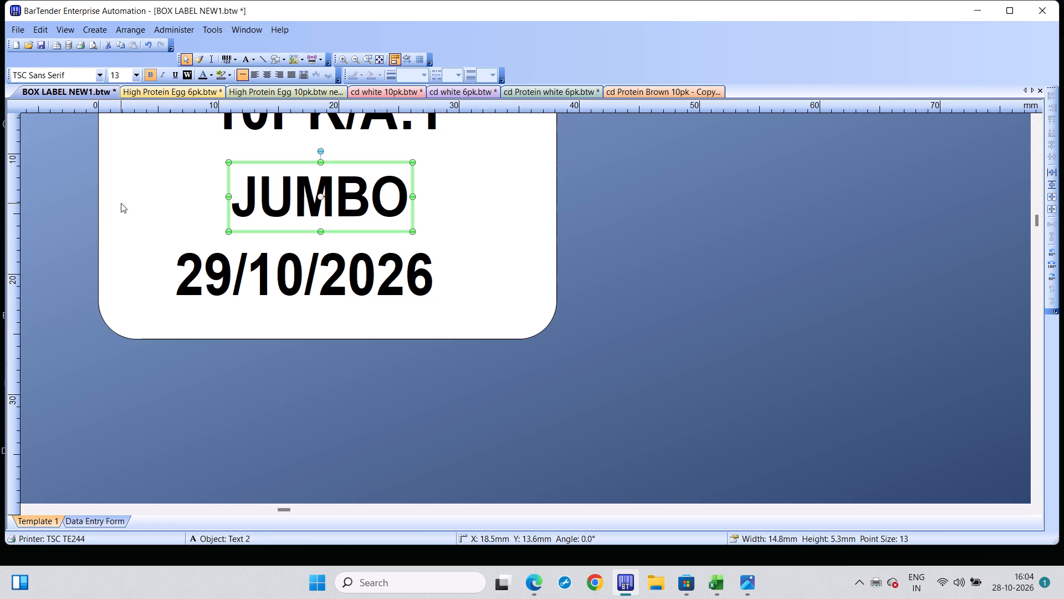
{"action": "left_click", "coordinate": [121, 203]}
{"action": "left_click", "coordinate": [265, 212]}
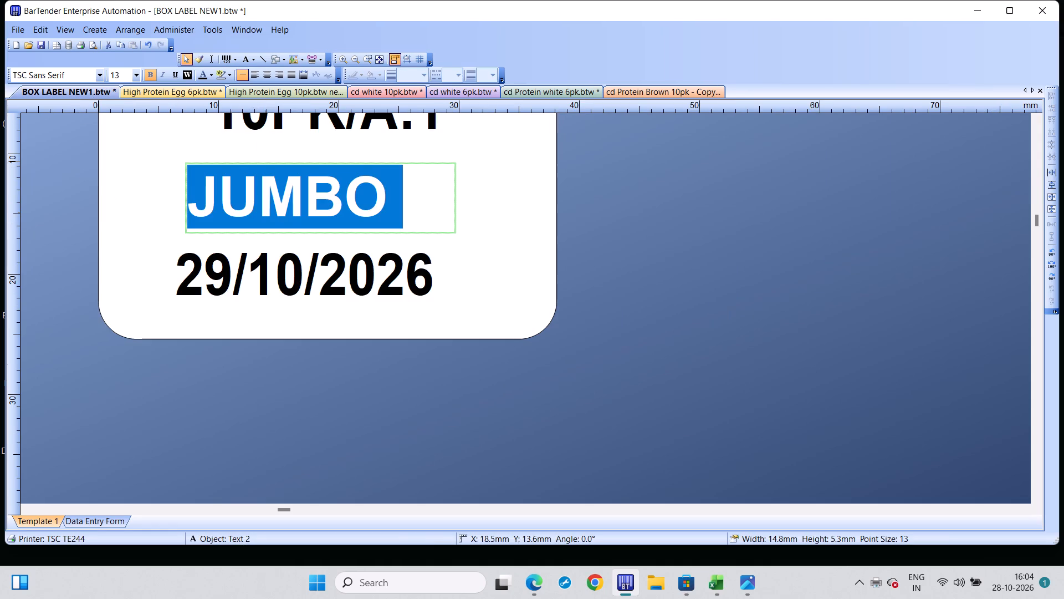
{"action": "left_click", "coordinate": [265, 212]}
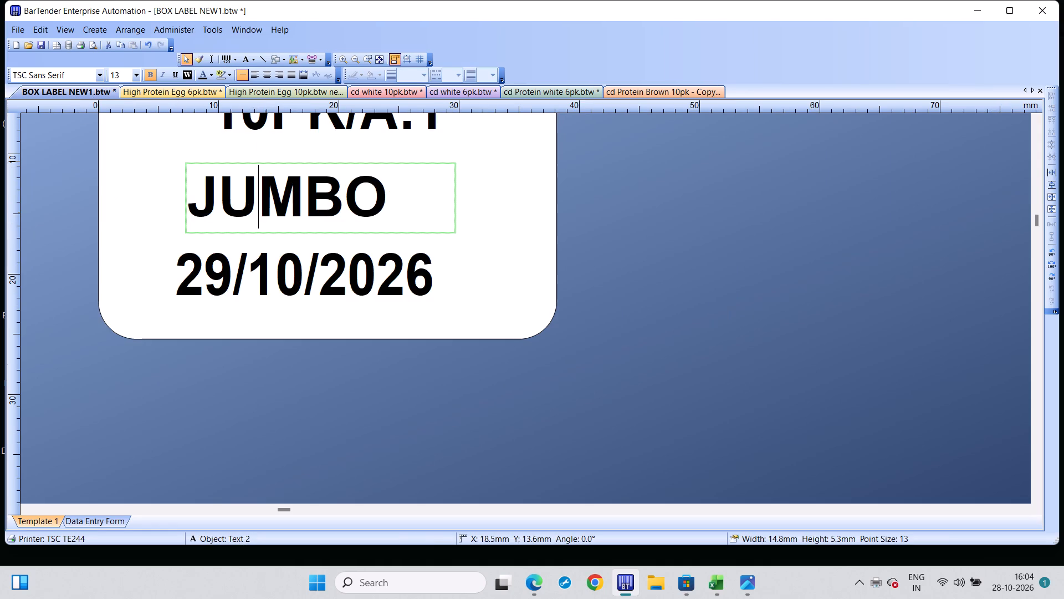
{"action": "key", "text": "Up"}
{"action": "key", "text": "Up"}
{"action": "key", "text": "Up"}
{"action": "key", "text": "Up"}
{"action": "key", "text": "Up"}
{"action": "left_click", "coordinate": [313, 138]}
{"action": "key", "text": "Up"}
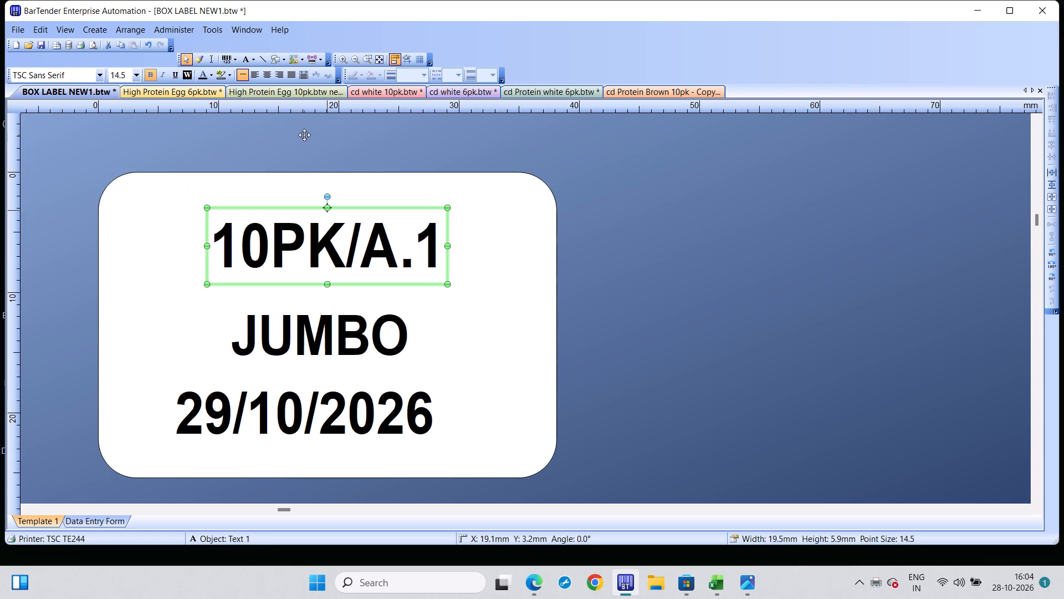
{"action": "key", "text": "Up"}
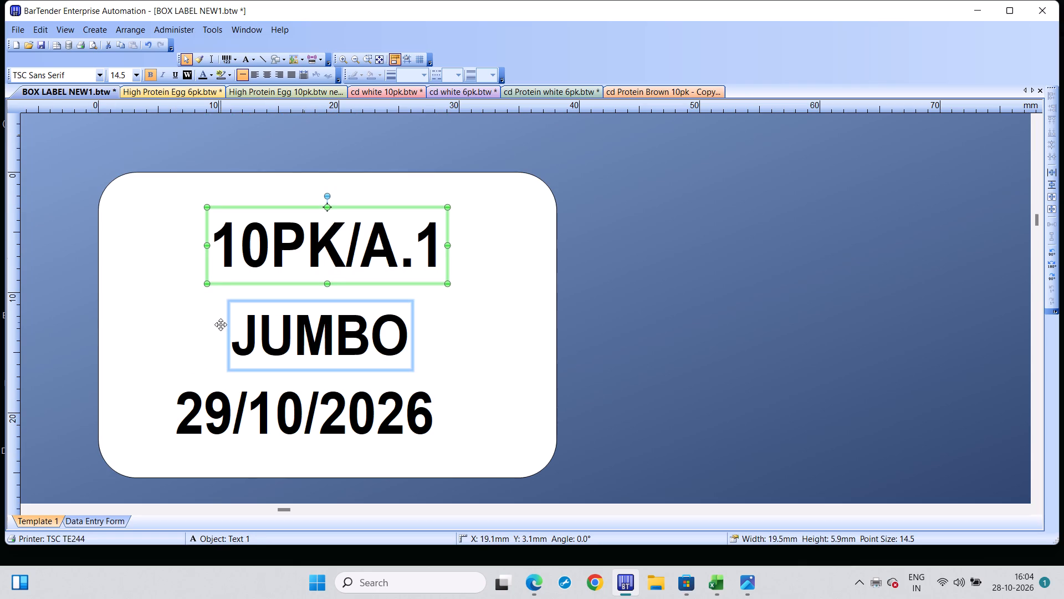
{"action": "left_click", "coordinate": [360, 336]}
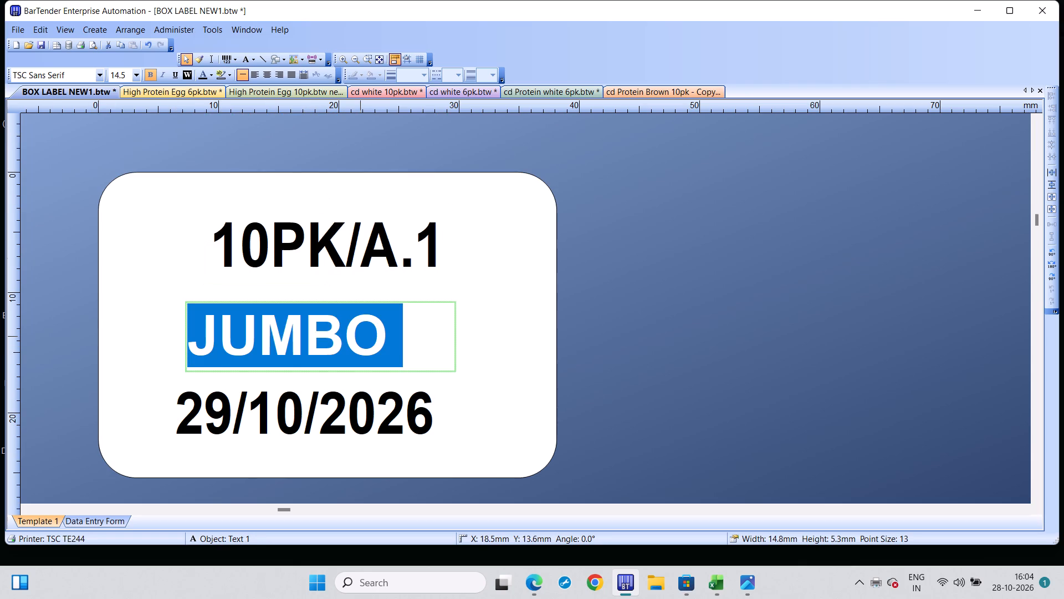
{"action": "key", "text": "BackSpace"}
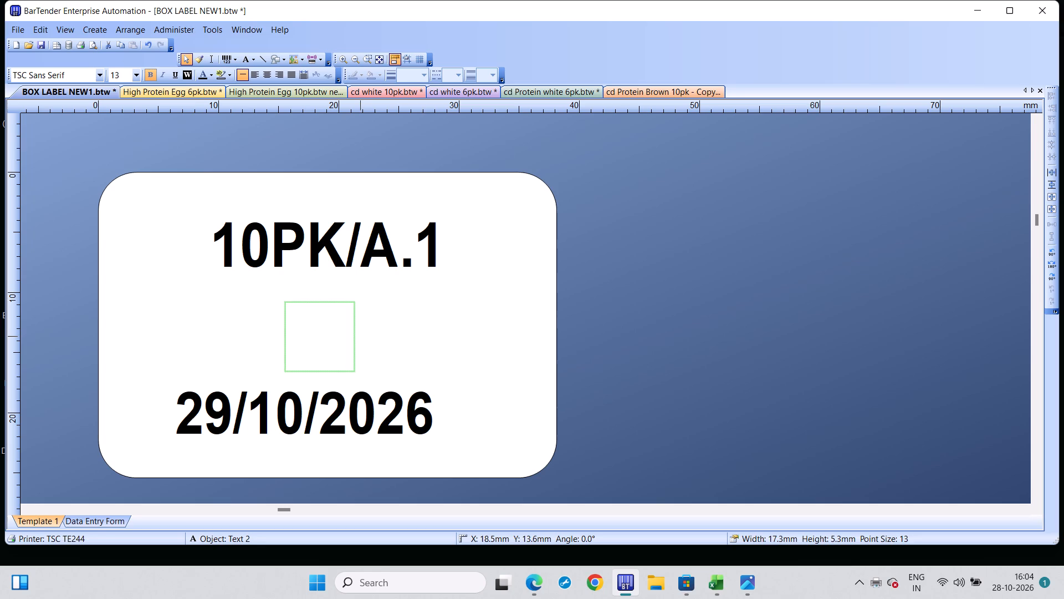
{"action": "type", "text": "CD"}
{"action": "key", "text": "space"}
{"action": "type", "text": "WHITE"}
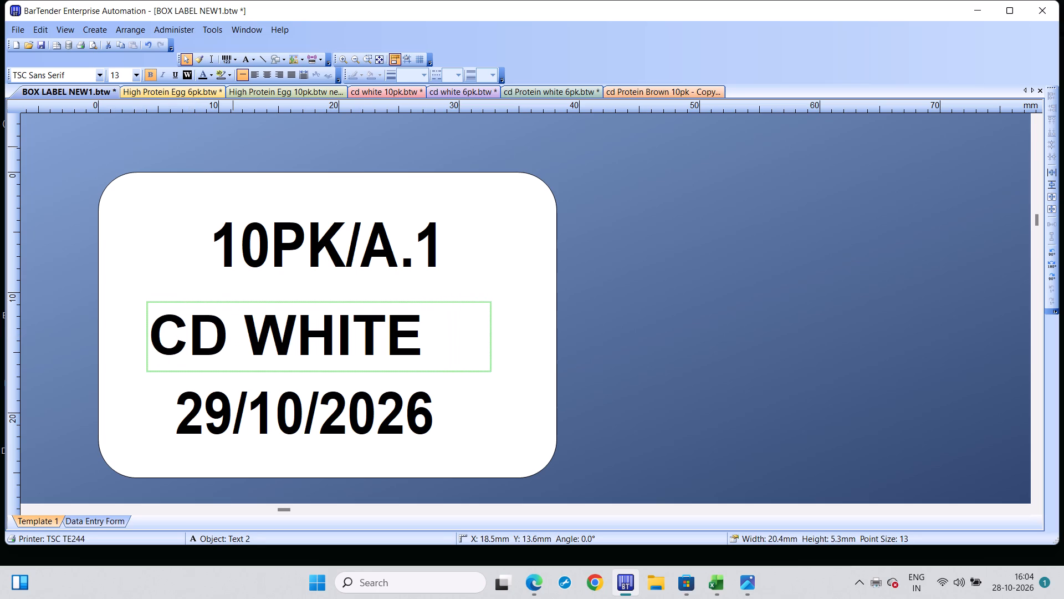
Print 30 copies of the 10PK CD WHITE box label.
{"action": "key", "text": "ctrl+p"}
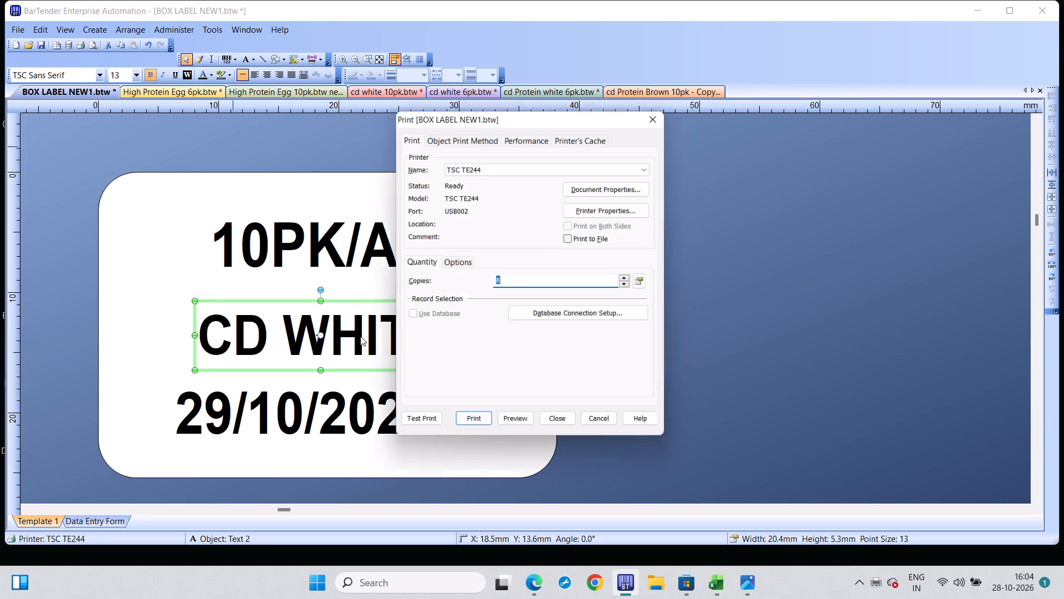
{"action": "left_click", "coordinate": [512, 282]}
{"action": "key", "text": "BackSpace"}
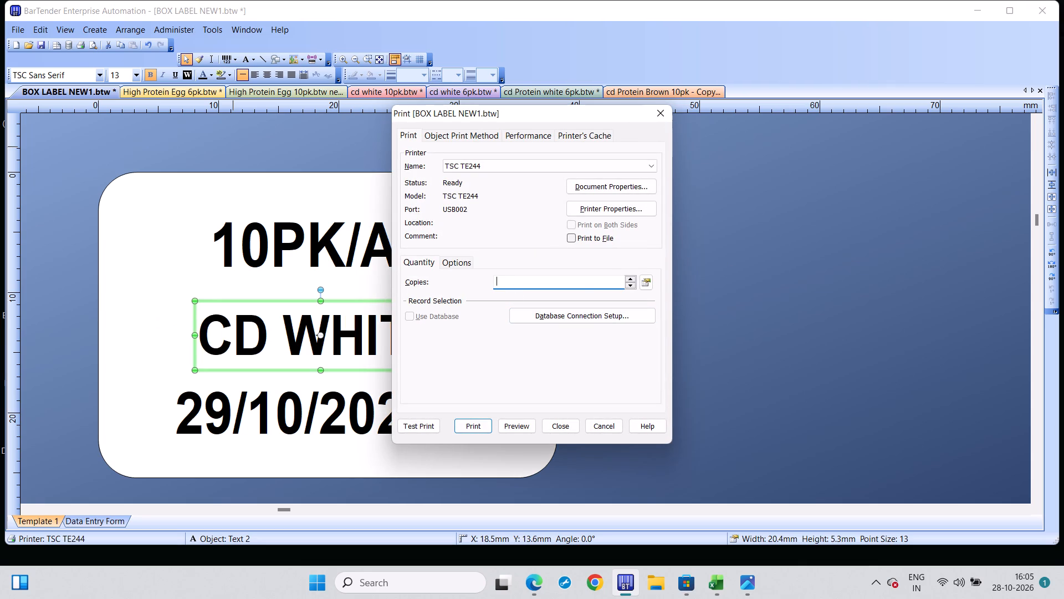
{"action": "type", "text": "30"}
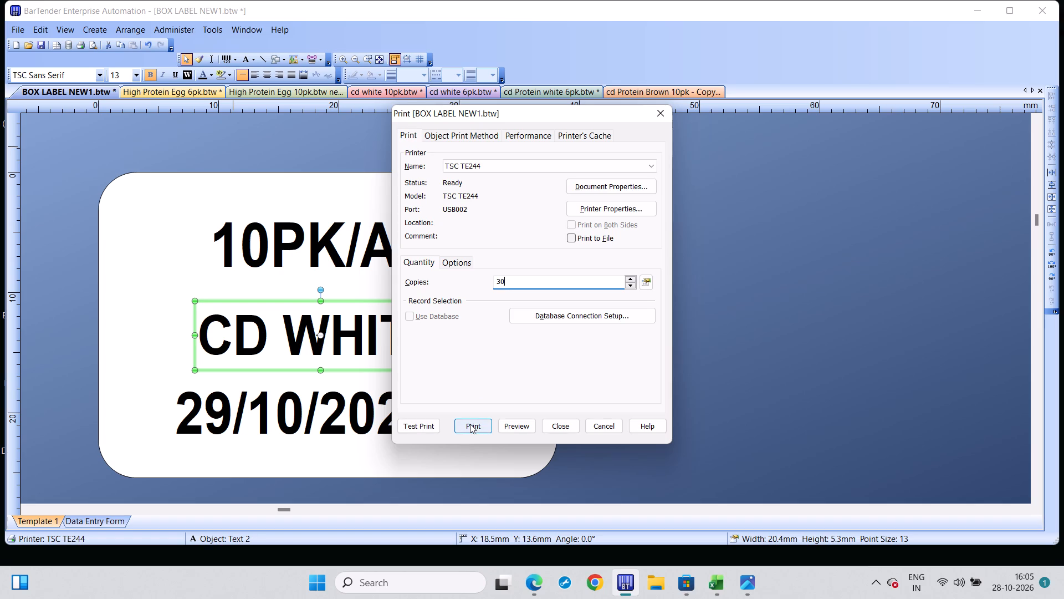
{"action": "left_click", "coordinate": [470, 424]}
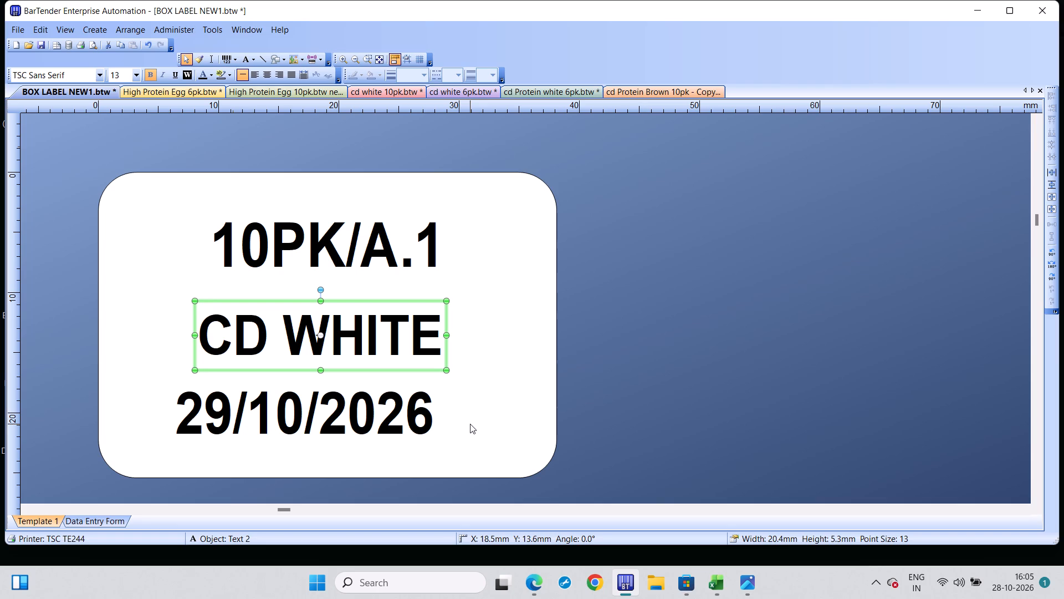
Change the pack size in the box label's top line to 06PK.
{"action": "left_click", "coordinate": [274, 247]}
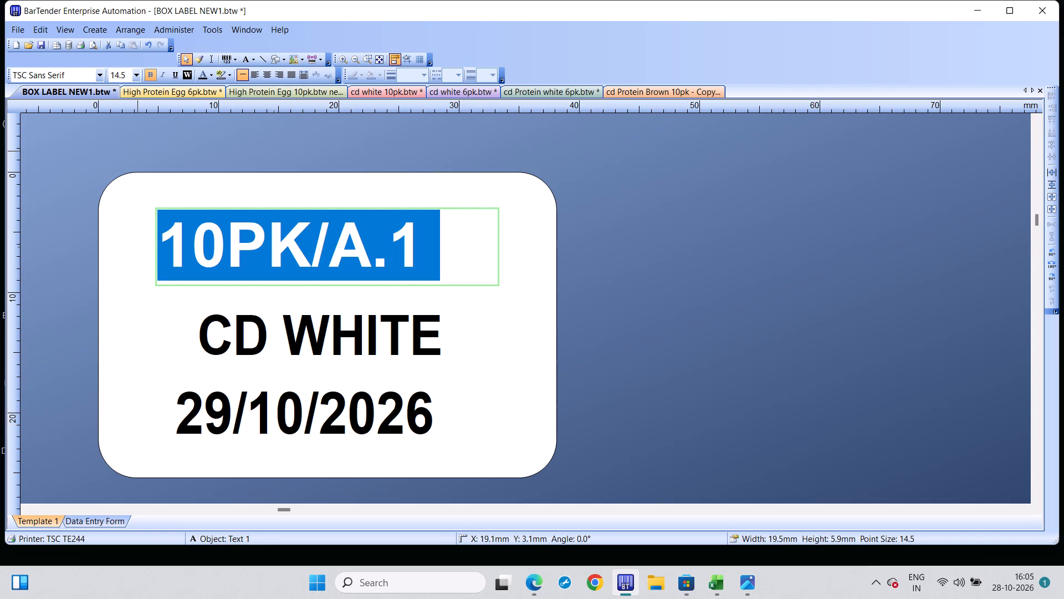
{"action": "left_click", "coordinate": [221, 245]}
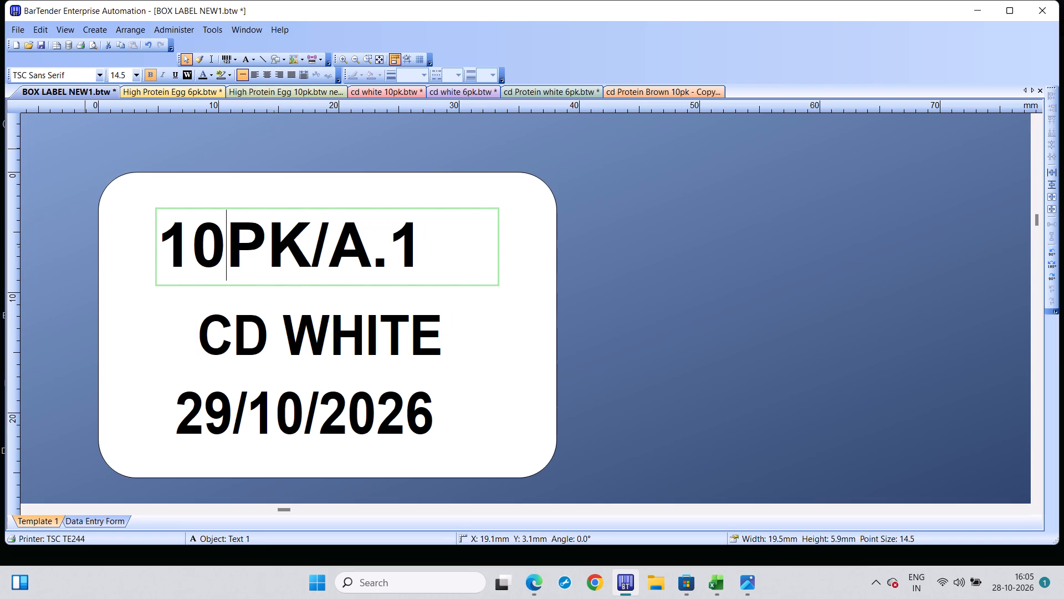
{"action": "key", "text": "BackSpace"}
{"action": "key", "text": "BackSpace"}
{"action": "type", "text": "06"}
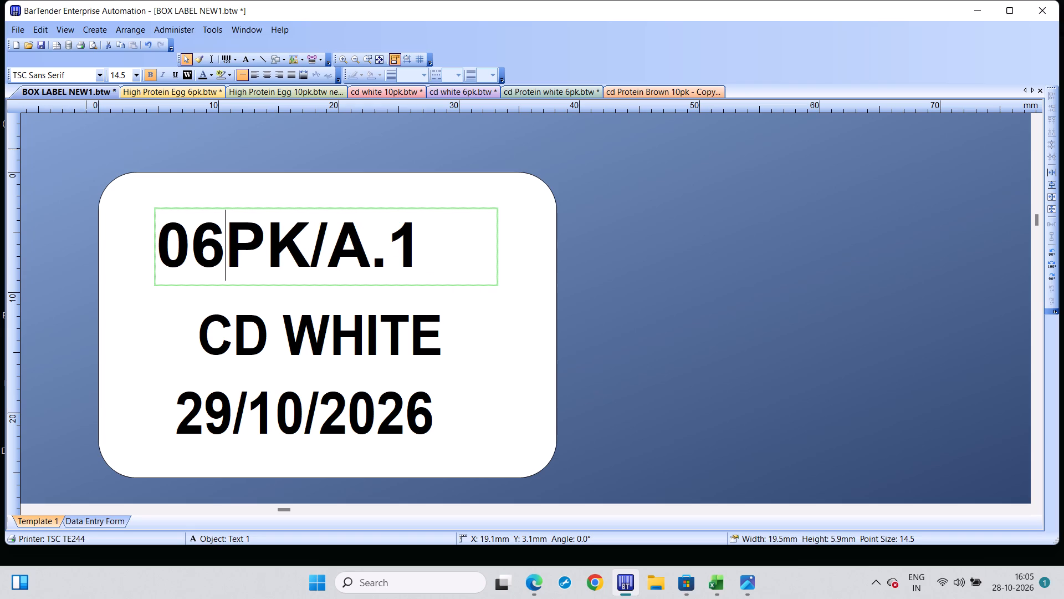
Print 25 copies of the 06PK CD WHITE box label.
{"action": "key", "text": "ctrl+p"}
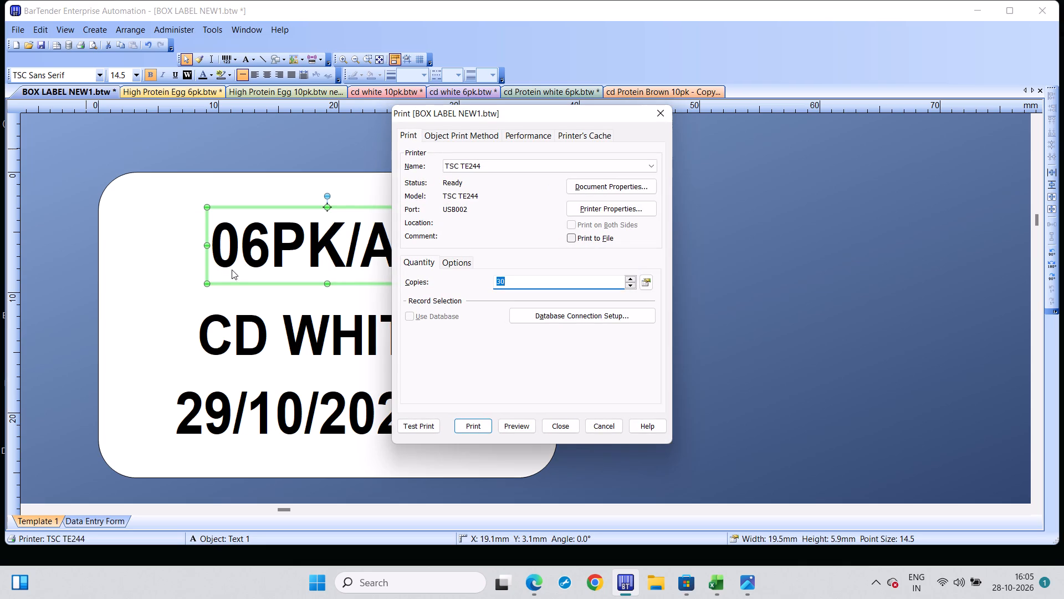
{"action": "left_click", "coordinate": [513, 279]}
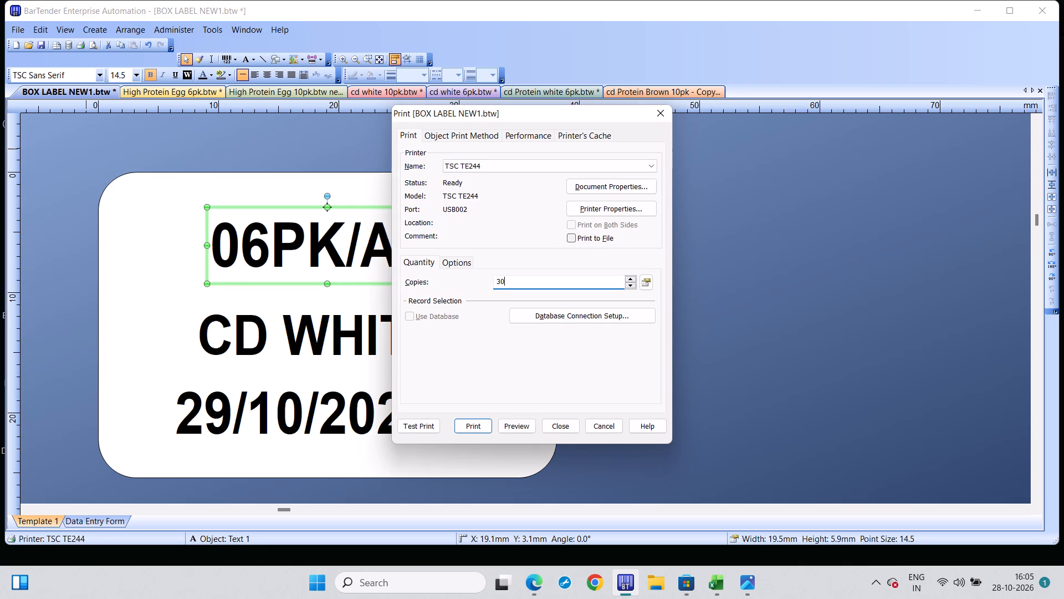
{"action": "key", "text": "BackSpace"}
{"action": "key", "text": "BackSpace"}
{"action": "key", "text": "2"}
{"action": "key", "text": "5"}
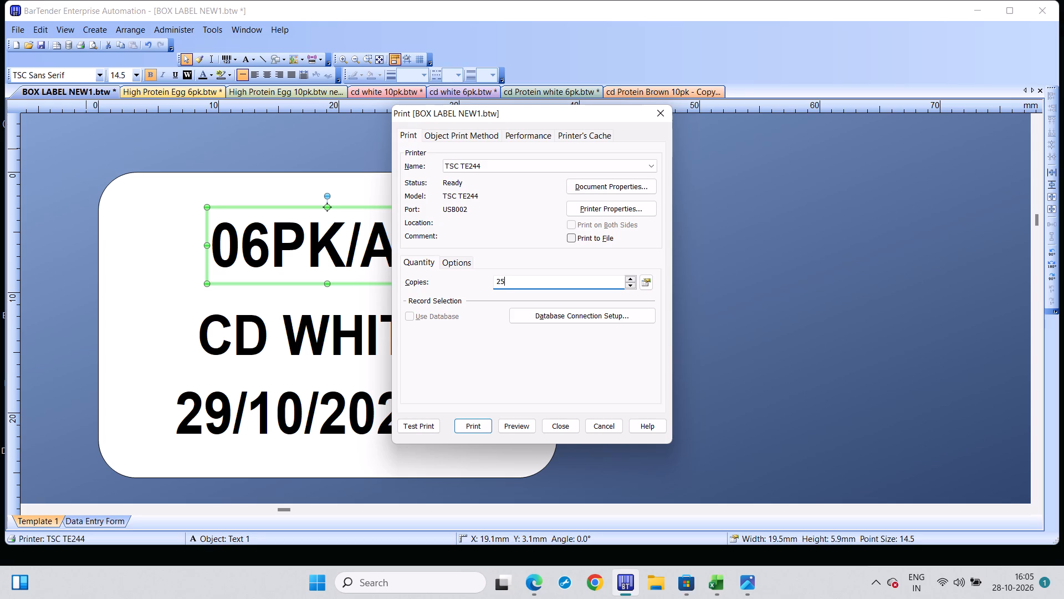
{"action": "left_click", "coordinate": [475, 423]}
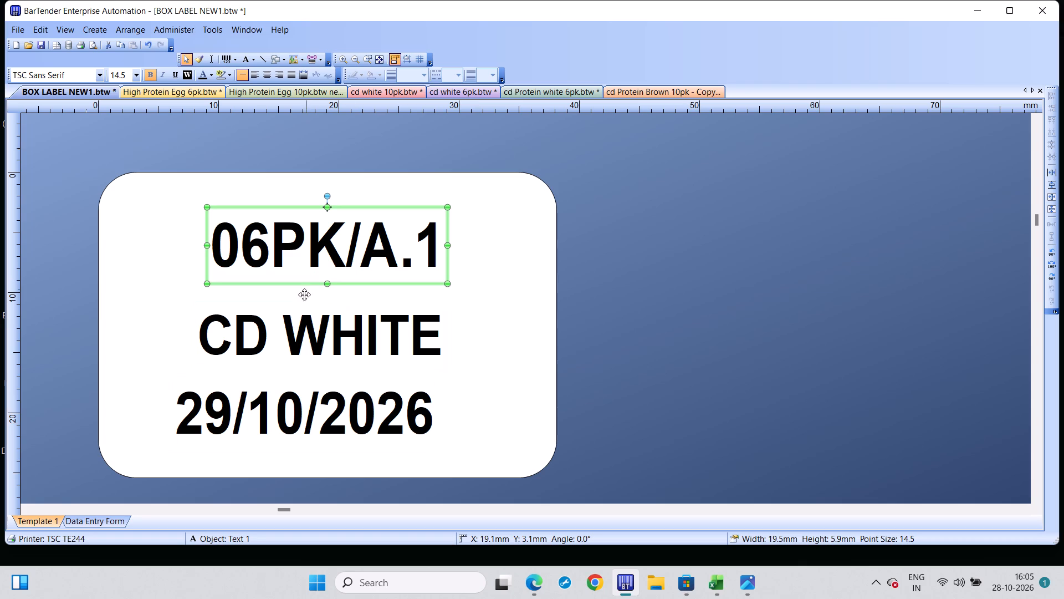
Change the product name in the box label's middle line from CD WHITE to CD PROTEIN.
{"action": "left_click", "coordinate": [364, 338]}
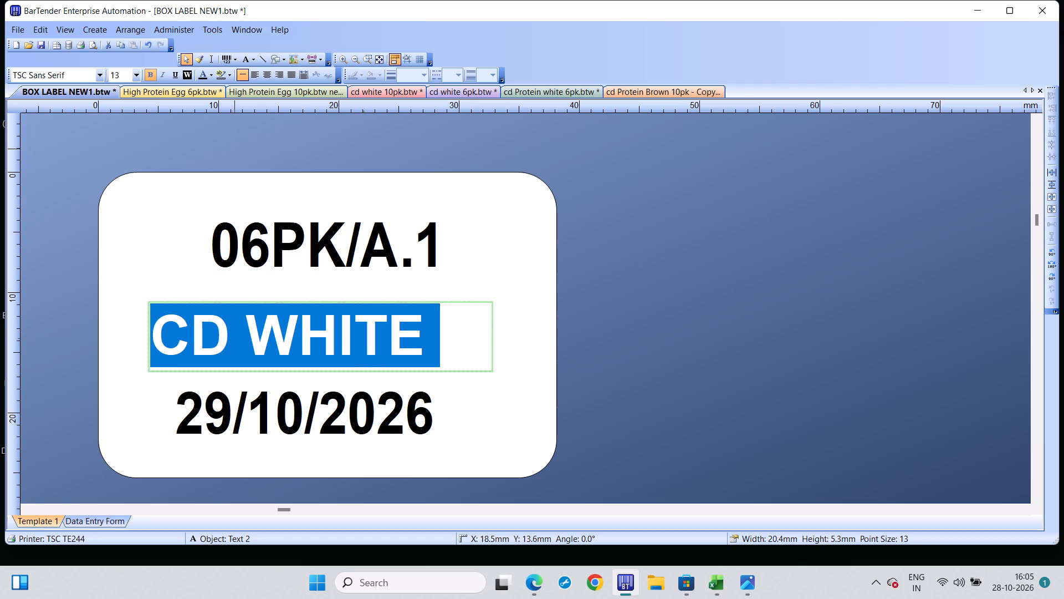
{"action": "left_click", "coordinate": [364, 338]}
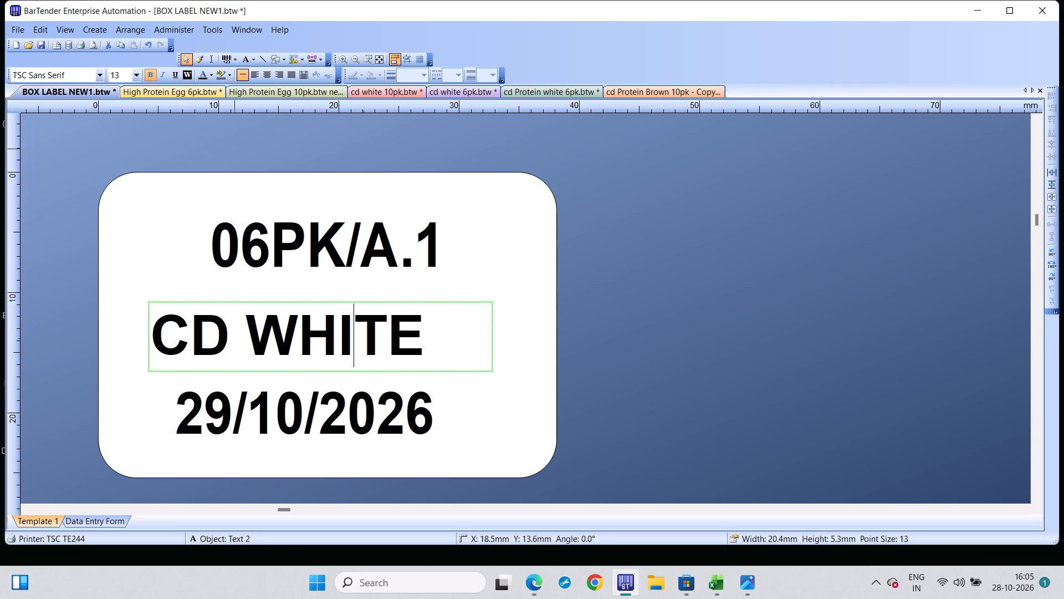
{"action": "left_click", "coordinate": [422, 336]}
{"action": "key", "text": "BackSpace"}
{"action": "key", "text": "BackSpace"}
{"action": "key", "text": "BackSpace"}
{"action": "key", "text": "BackSpace"}
{"action": "key", "text": "BackSpace"}
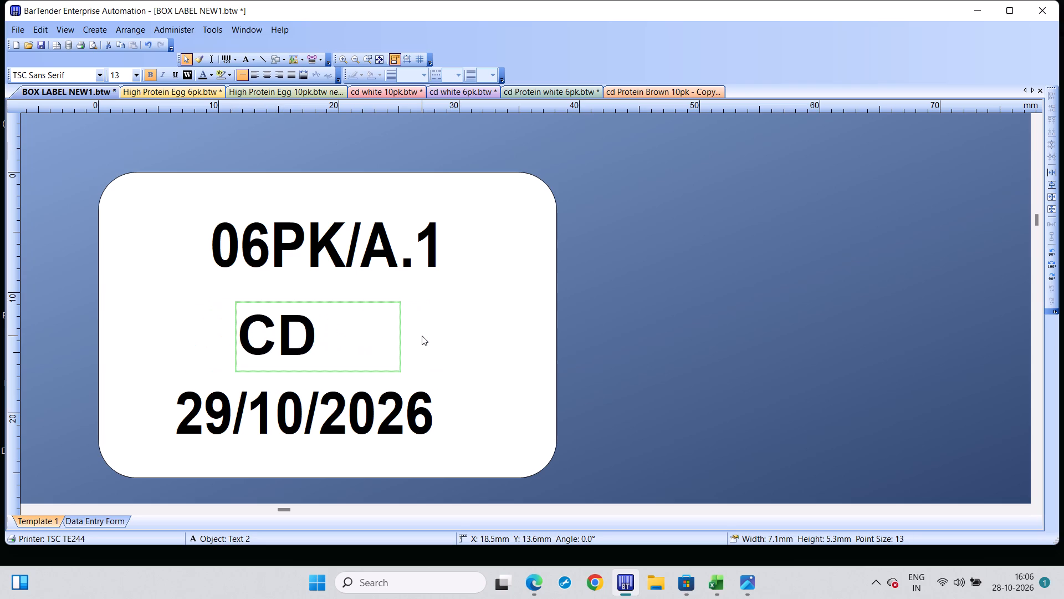
{"action": "type", "text": "PROTEIN"}
Print 25 copies of the 06PK CD PROTEIN box label.
{"action": "key", "text": "ctrl+p"}
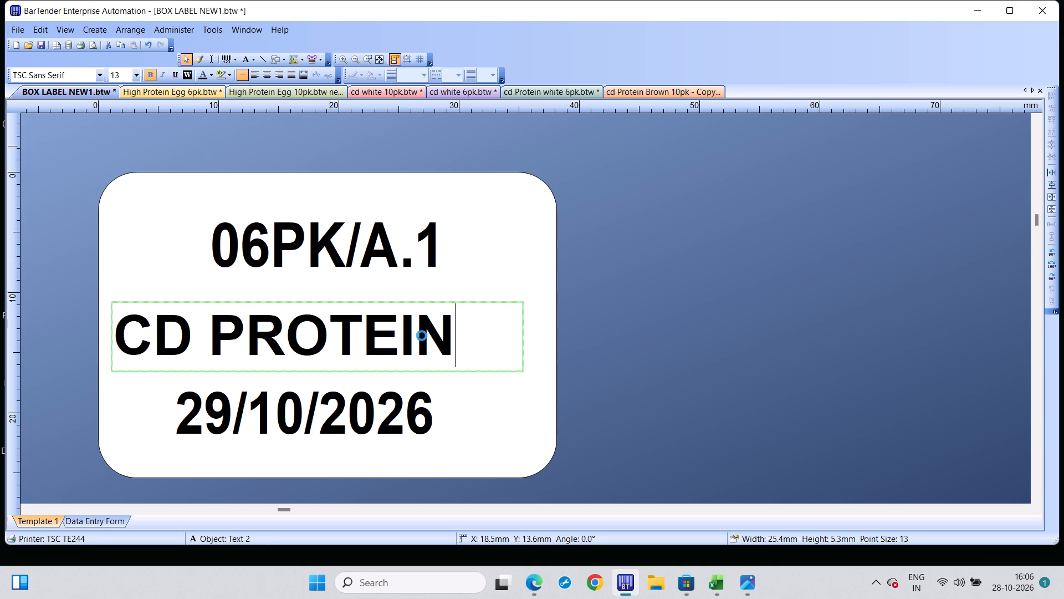
{"action": "left_click", "coordinate": [512, 278]}
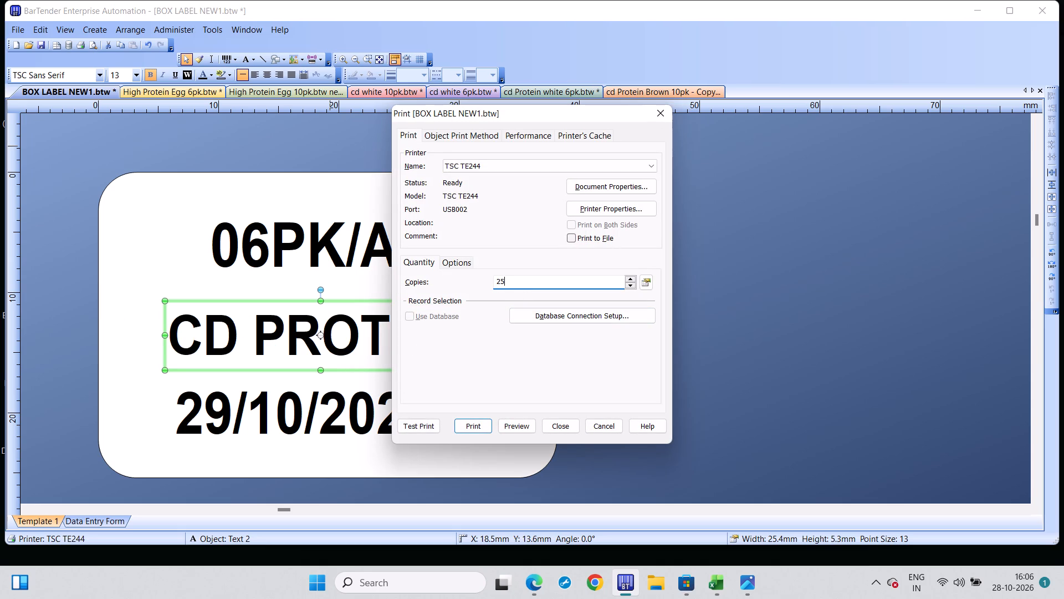
{"action": "key", "text": "ctrl+p"}
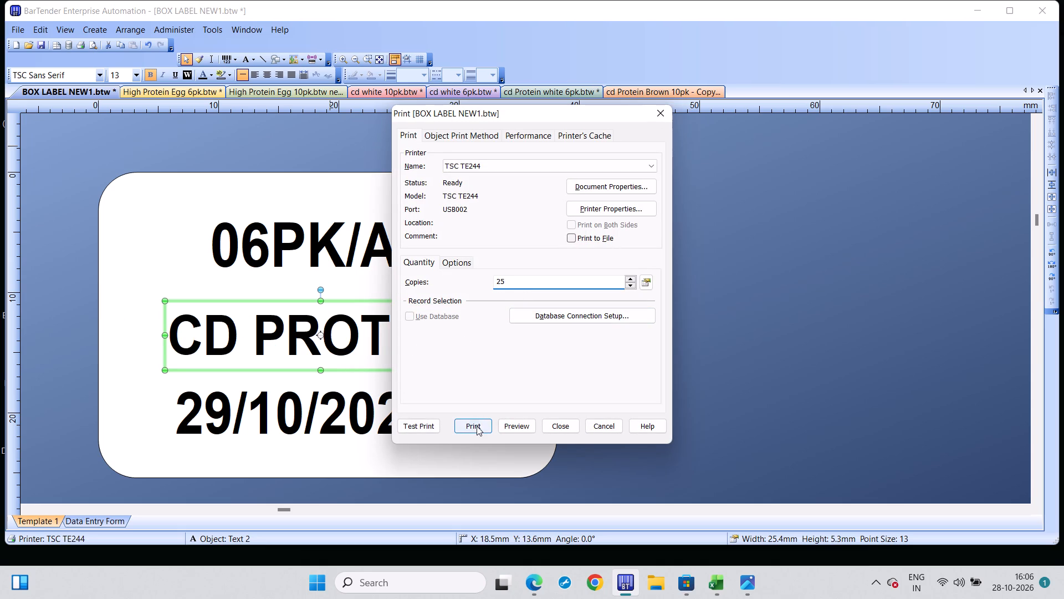
{"action": "left_click", "coordinate": [477, 427]}
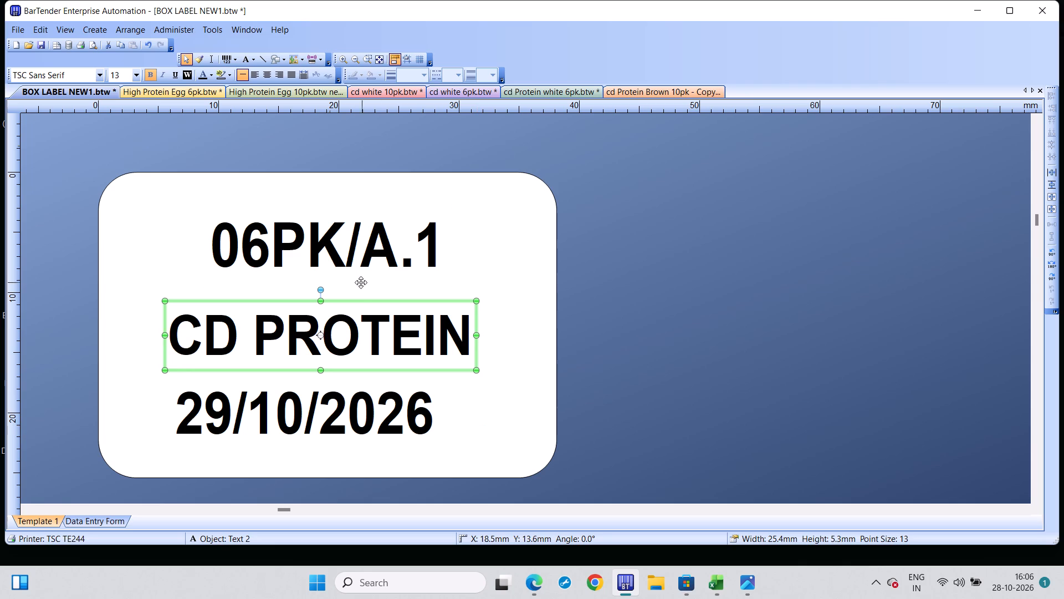
Change the pack size in the box label's top line to 10PK.
{"action": "left_click", "coordinate": [268, 253]}
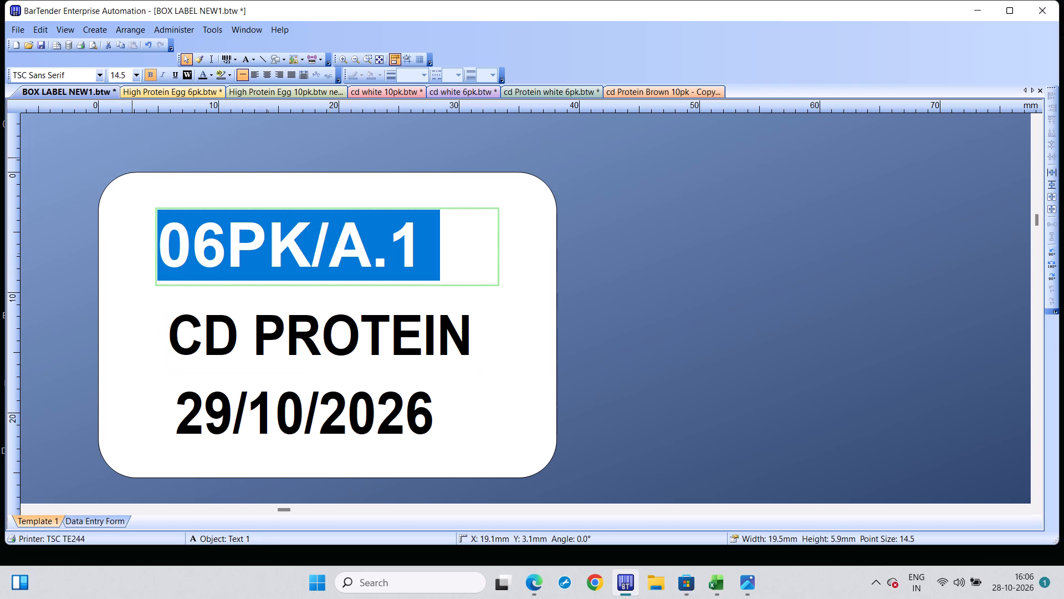
{"action": "left_click", "coordinate": [222, 244]}
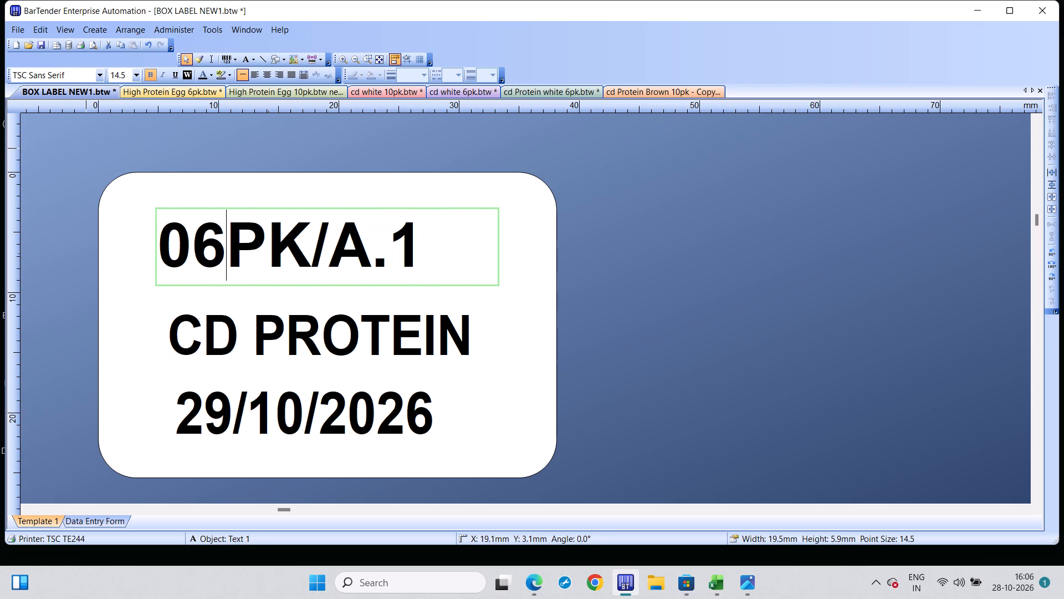
{"action": "key", "text": "BackSpace"}
{"action": "key", "text": "BackSpace"}
{"action": "type", "text": "10"}
Print 38 copies of the 10PK CD PROTEIN box label.
{"action": "key", "text": "ctrl+p"}
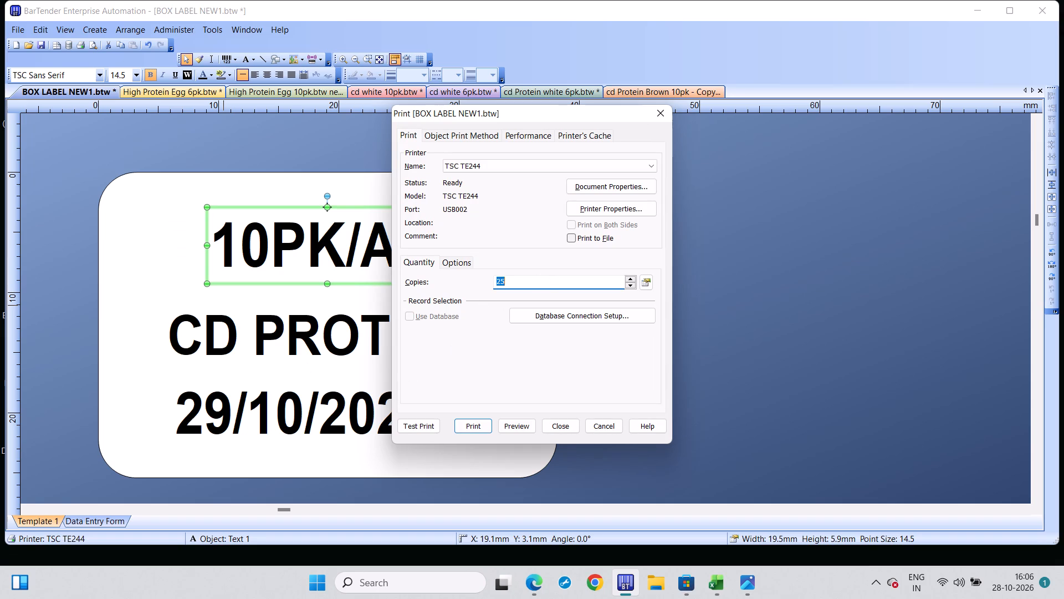
{"action": "left_click", "coordinate": [512, 278]}
{"action": "key", "text": "BackSpace"}
{"action": "key", "text": "BackSpace"}
{"action": "key", "text": "3"}
{"action": "key", "text": "8"}
{"action": "left_click", "coordinate": [475, 428]}
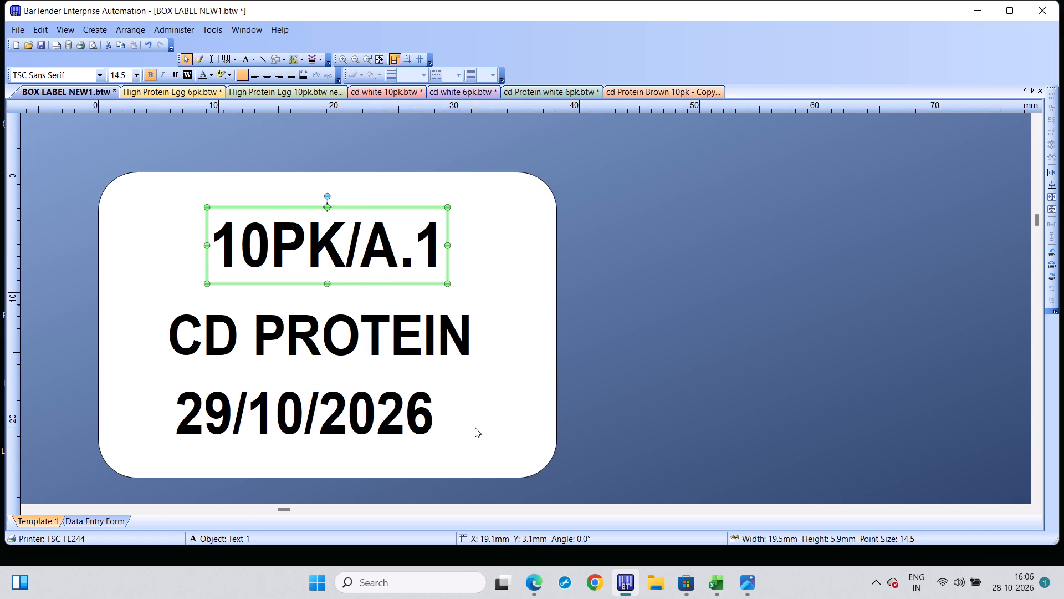
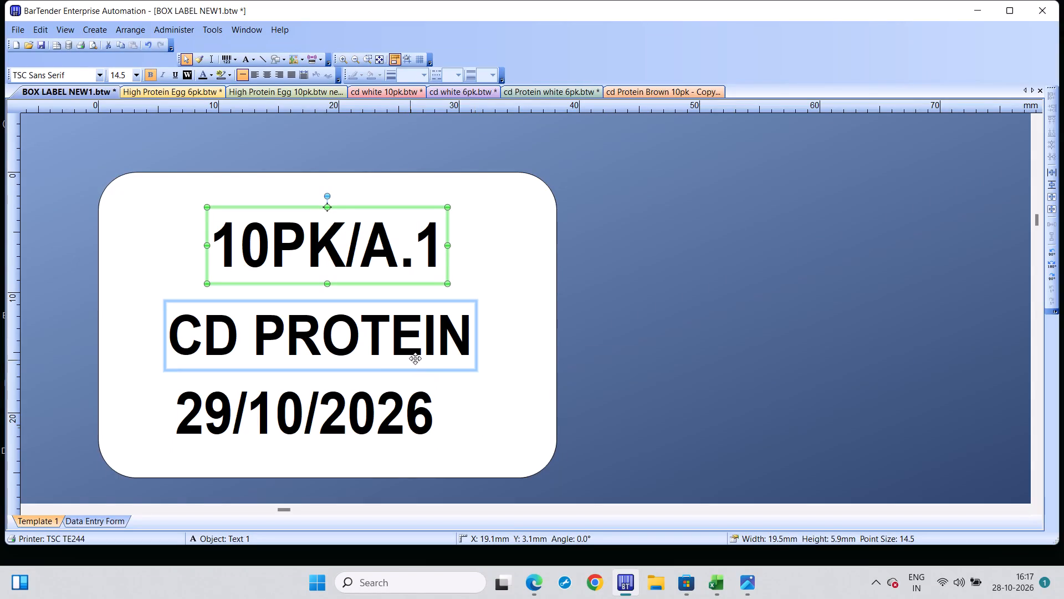
Change the product name in the box label's middle line to ORANGE YOLK.
{"action": "left_click", "coordinate": [468, 338]}
{"action": "left_click", "coordinate": [463, 338]}
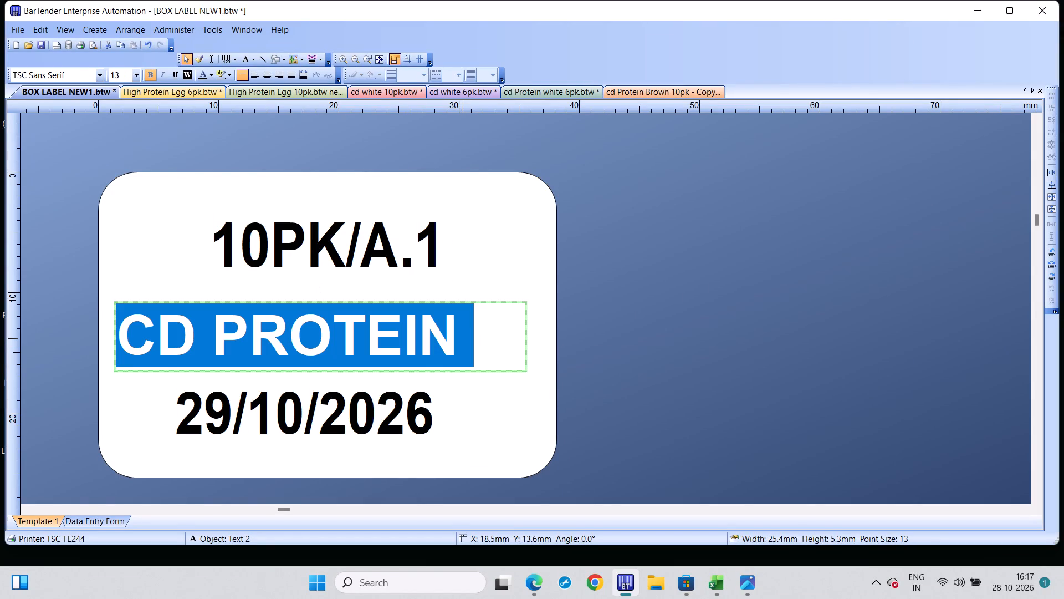
{"action": "key", "text": "BackSpace"}
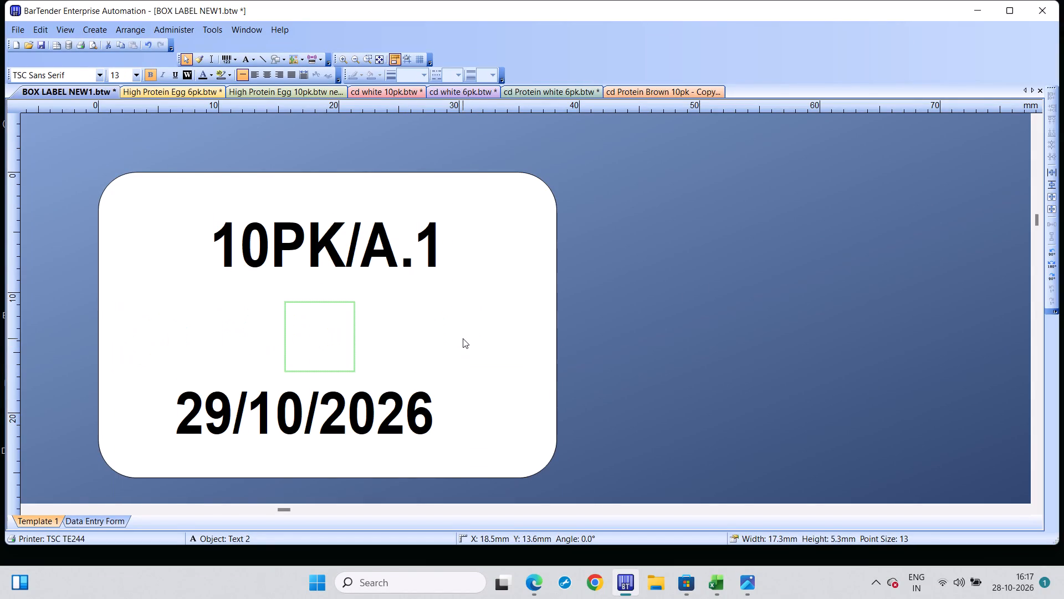
{"action": "type", "text": "ORA"}
{"action": "type", "text": "NGE"}
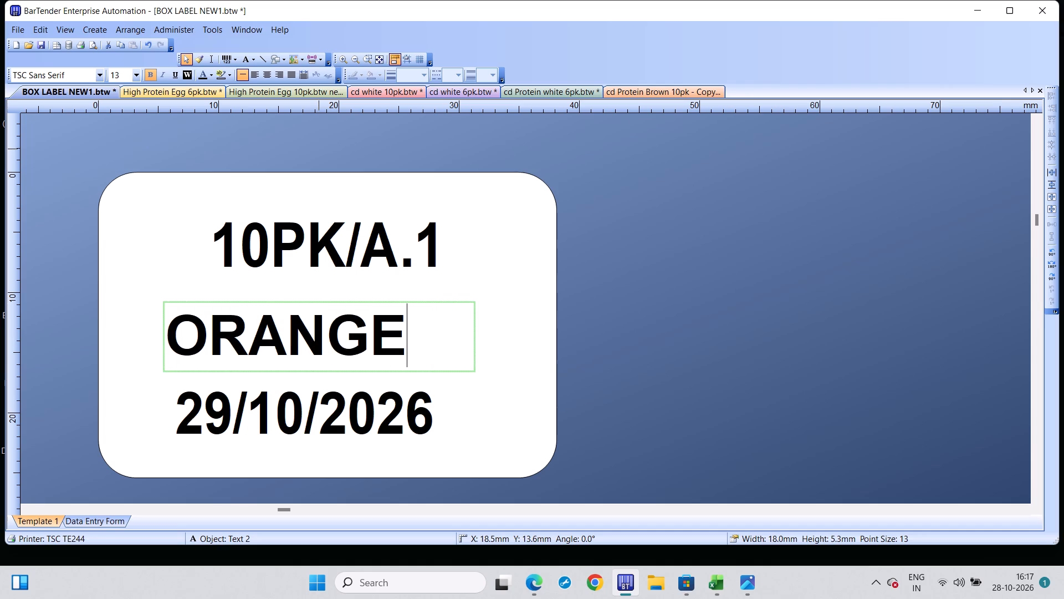
{"action": "key", "text": "space"}
{"action": "type", "text": "YOLK"}
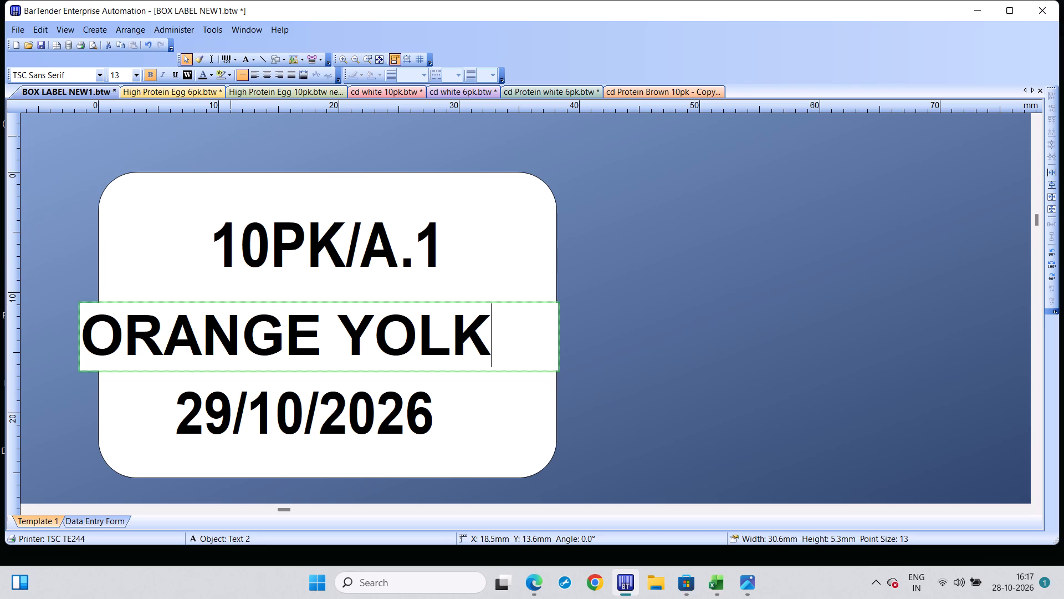
Print 10 copies of the 10PK ORANGE YOLK box label.
{"action": "key", "text": "ctrl+p"}
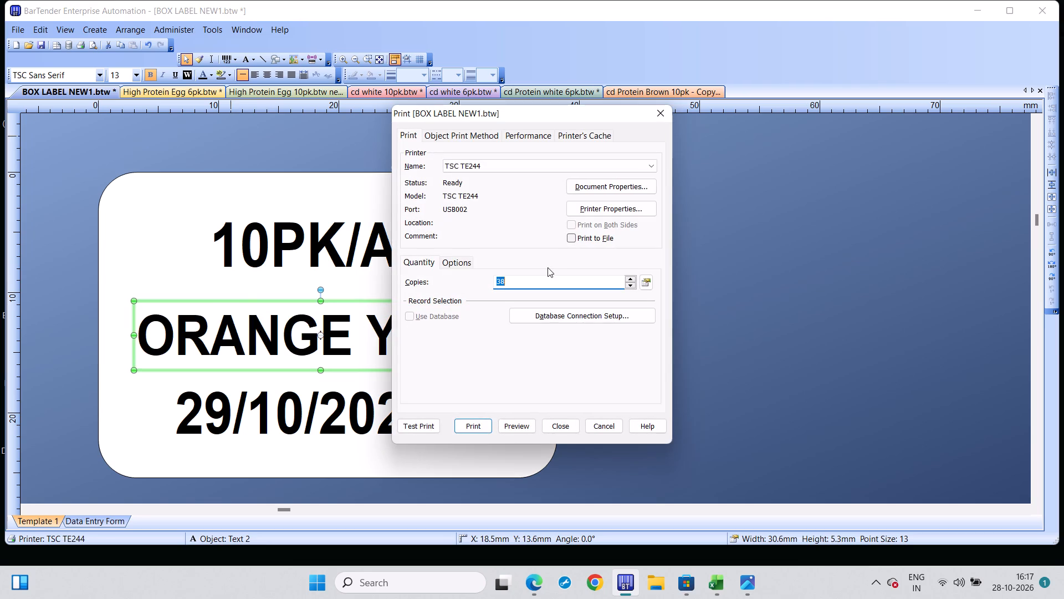
{"action": "left_click", "coordinate": [518, 278]}
{"action": "key", "text": "BackSpace"}
{"action": "key", "text": "BackSpace"}
{"action": "type", "text": "10"}
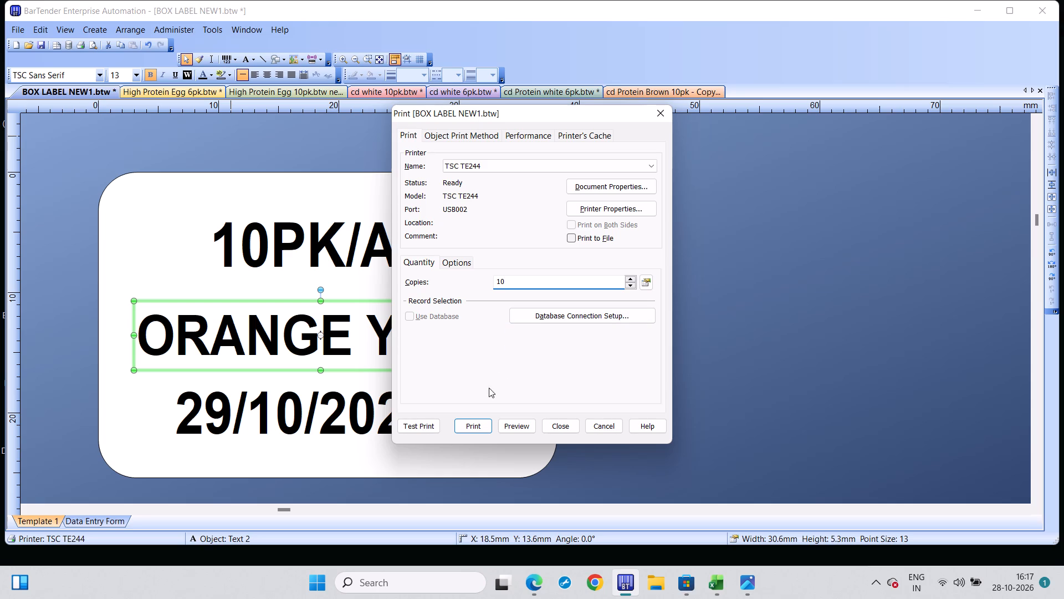
{"action": "left_click", "coordinate": [475, 422]}
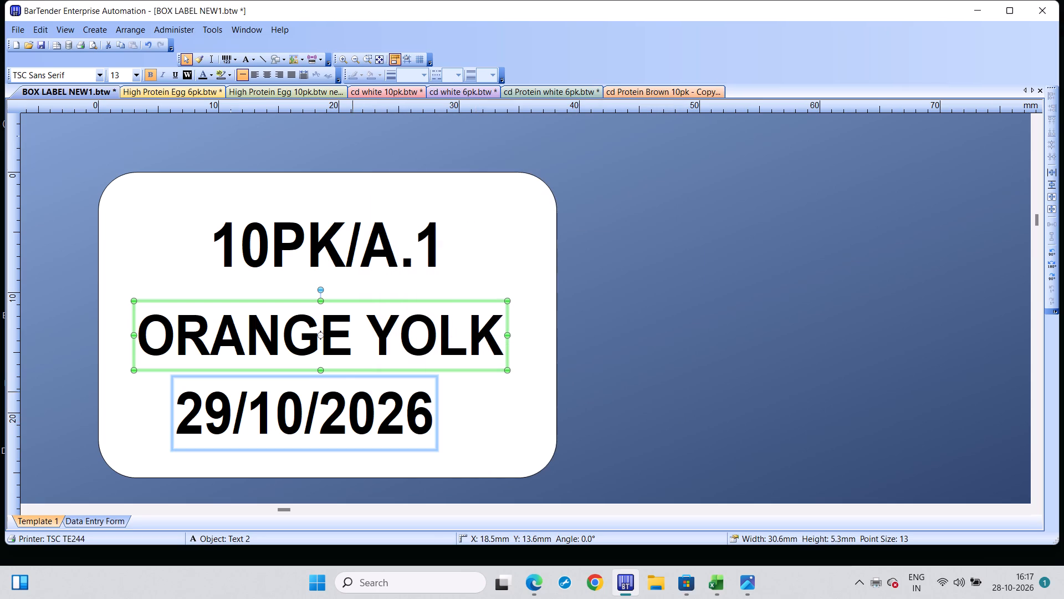
Change the product name in the box label's middle line to JUMBO XL.
{"action": "left_click", "coordinate": [485, 335]}
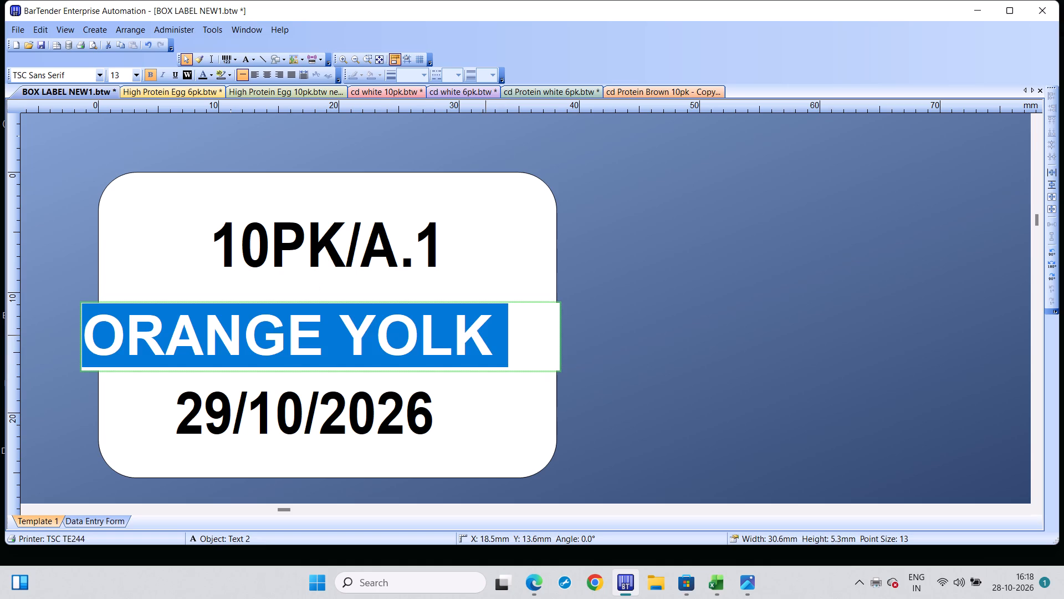
{"action": "key", "text": "BackSpace"}
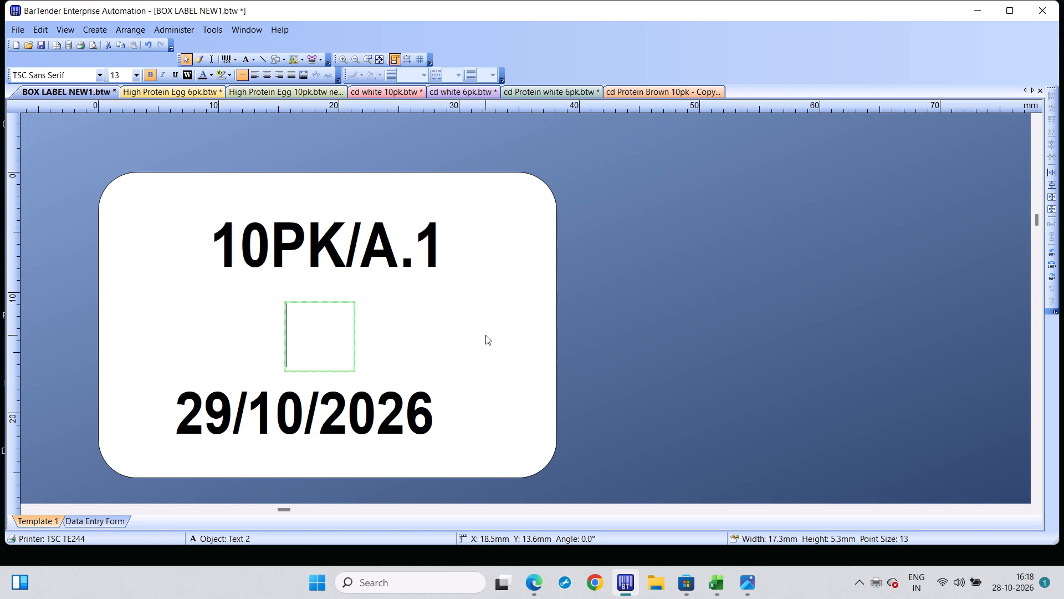
{"action": "key", "text": "j"}
{"action": "type", "text": "UMBO"}
{"action": "key", "text": "space"}
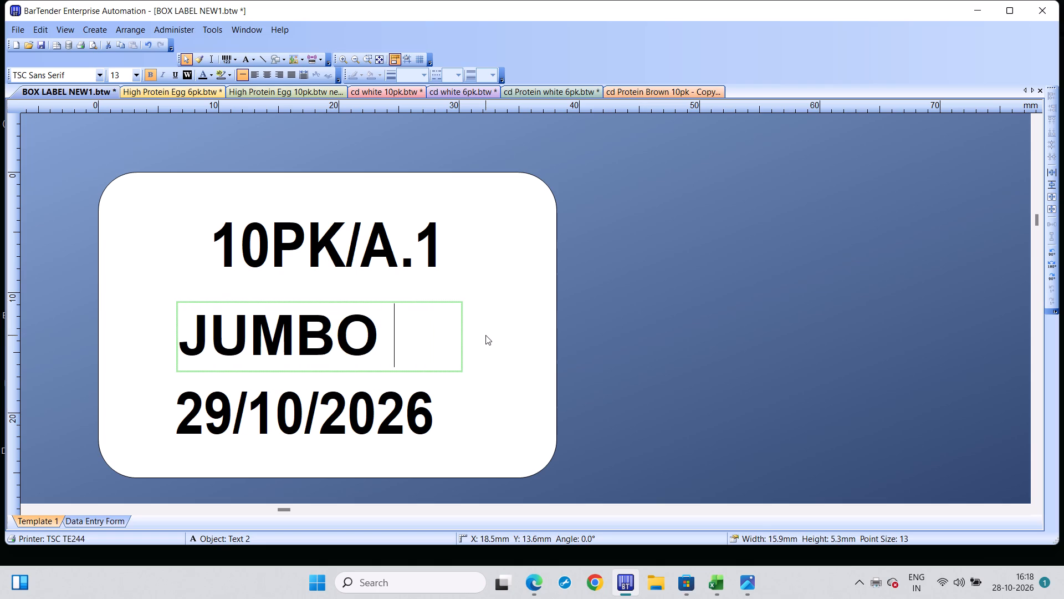
{"action": "key", "text": "x"}
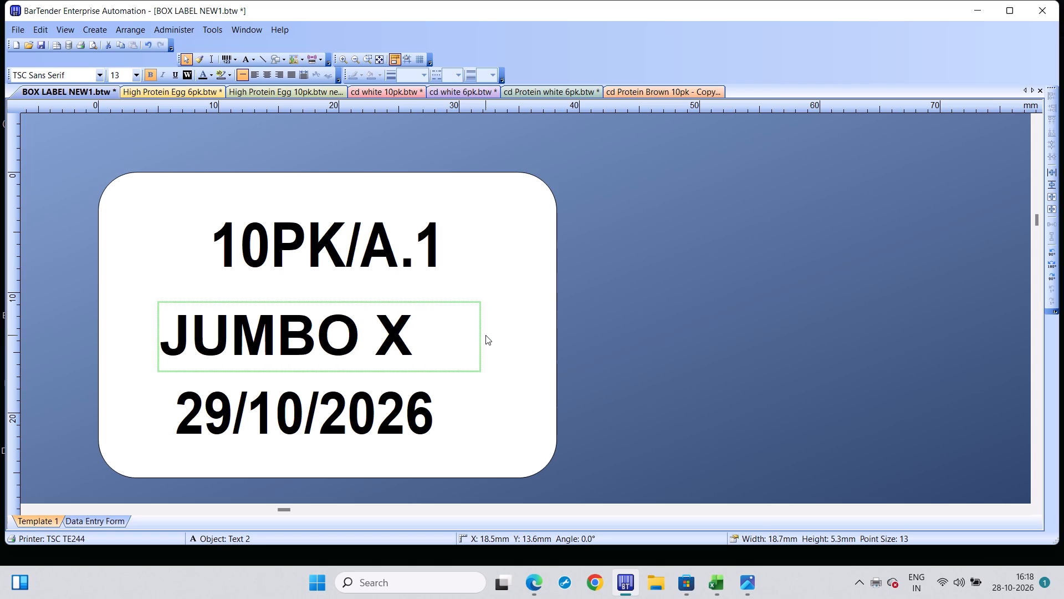
{"action": "key", "text": "l"}
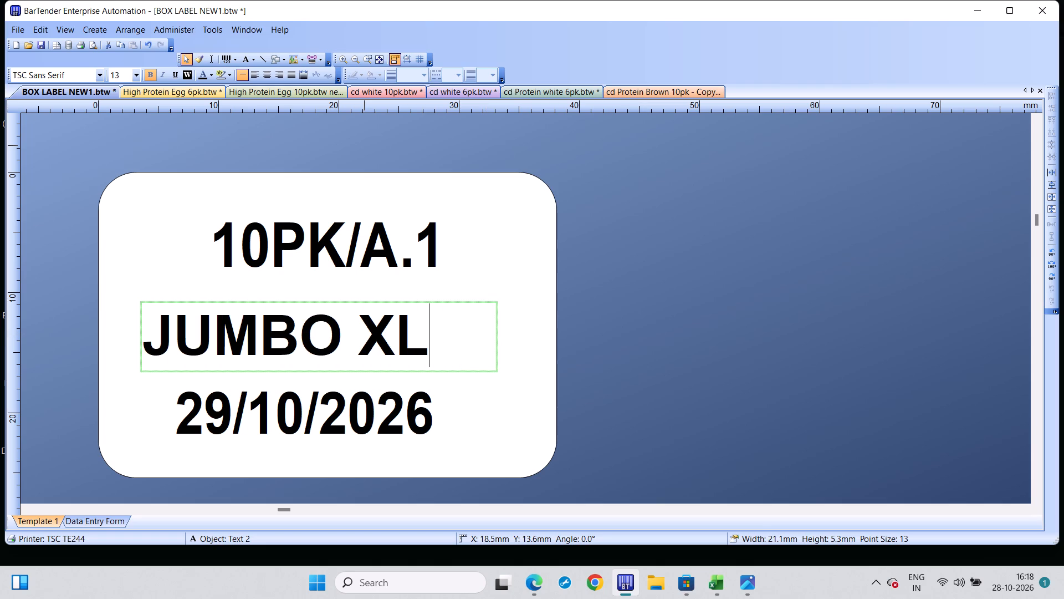
Print 10 copies of the 10PK JUMBO XL box label.
{"action": "key", "text": "ctrl+p"}
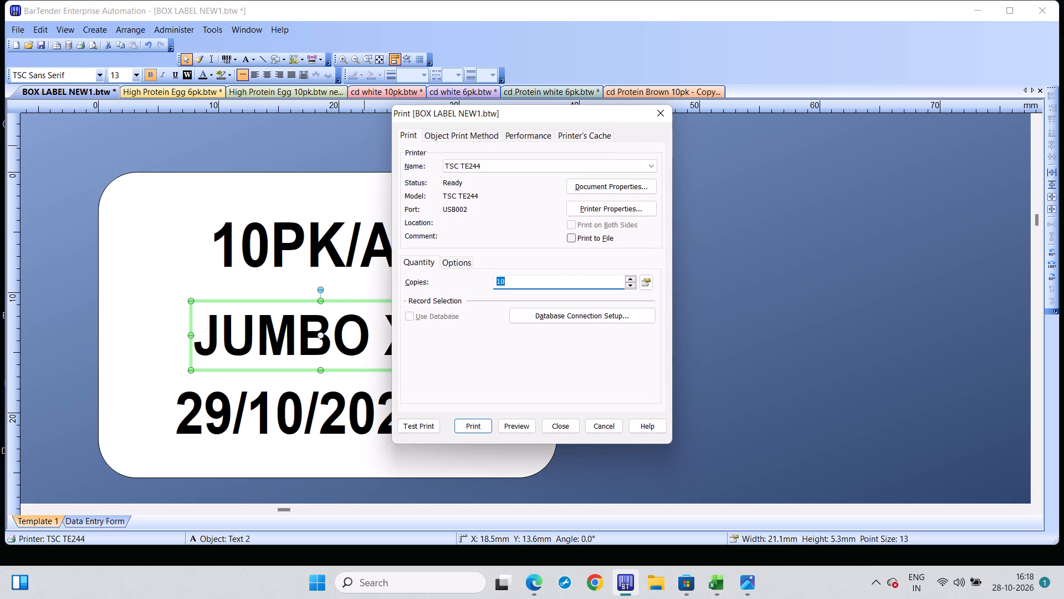
{"action": "left_click", "coordinate": [518, 286]}
{"action": "left_click", "coordinate": [480, 424]}
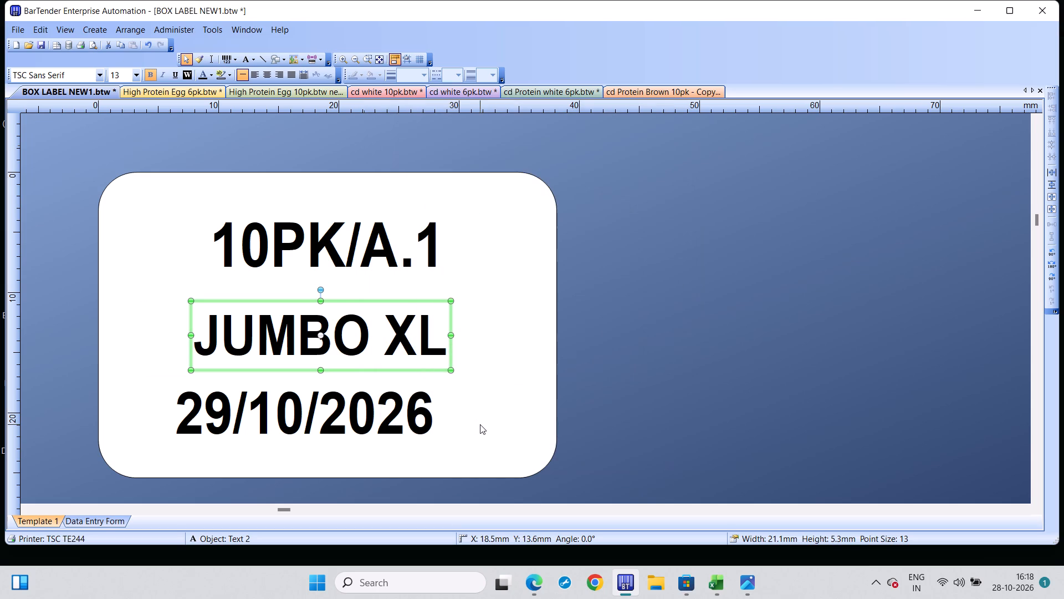
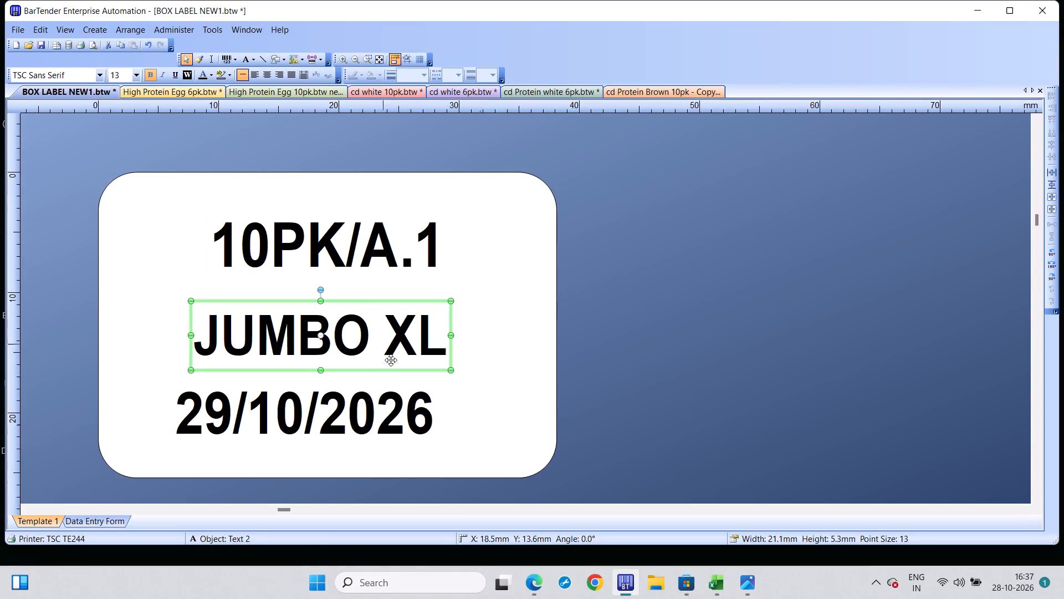
Change the product name in the box label's middle line to ORANGE YOLK.
{"action": "left_click", "coordinate": [369, 331]}
{"action": "left_click", "coordinate": [342, 332]}
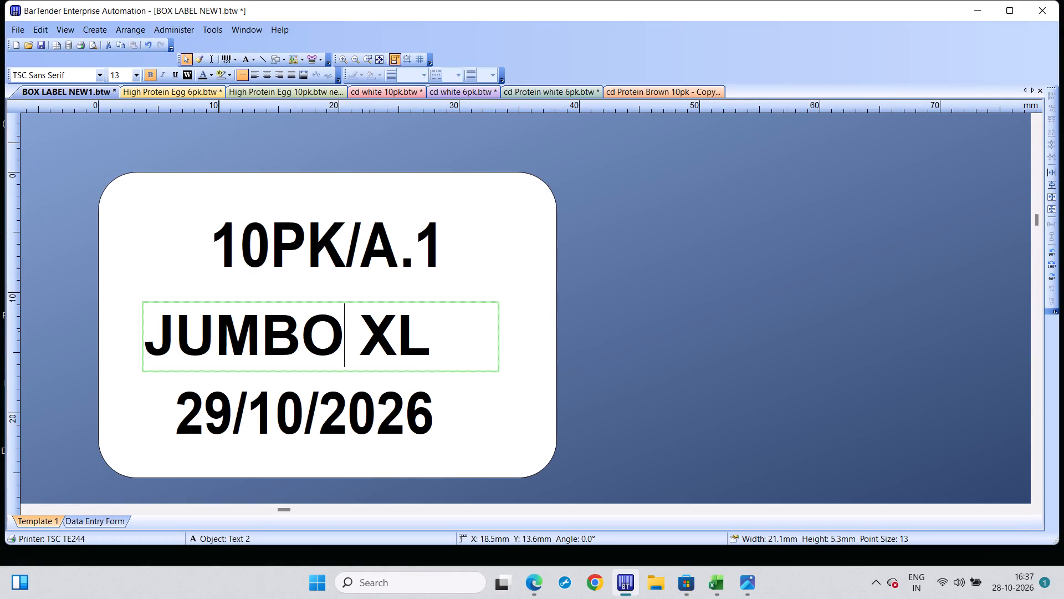
{"action": "key", "text": "BackSpace"}
{"action": "key", "text": "BackSpace"}
{"action": "key", "text": "BackSpace"}
{"action": "key", "text": "BackSpace"}
{"action": "key", "text": "BackSpace"}
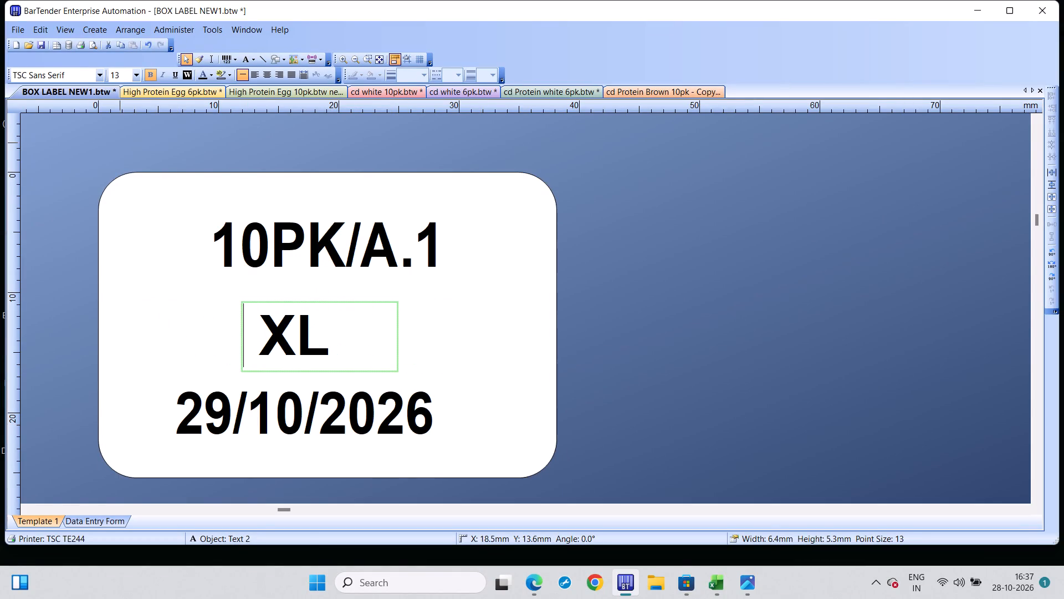
{"action": "type", "text": "ORANGE"}
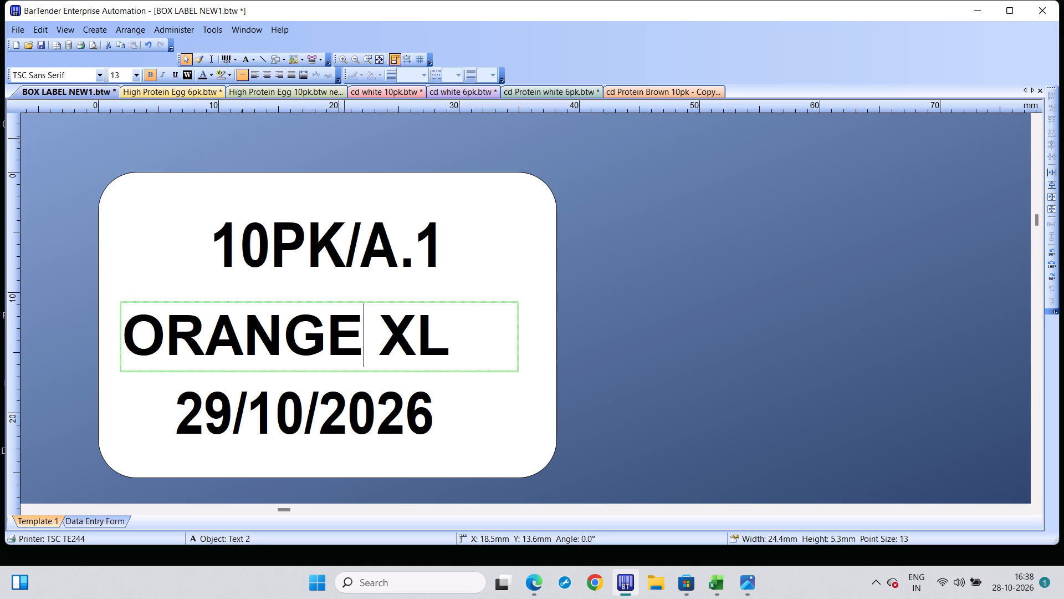
{"action": "left_click", "coordinate": [445, 328]}
{"action": "key", "text": "BackSpace"}
{"action": "key", "text": "BackSpace"}
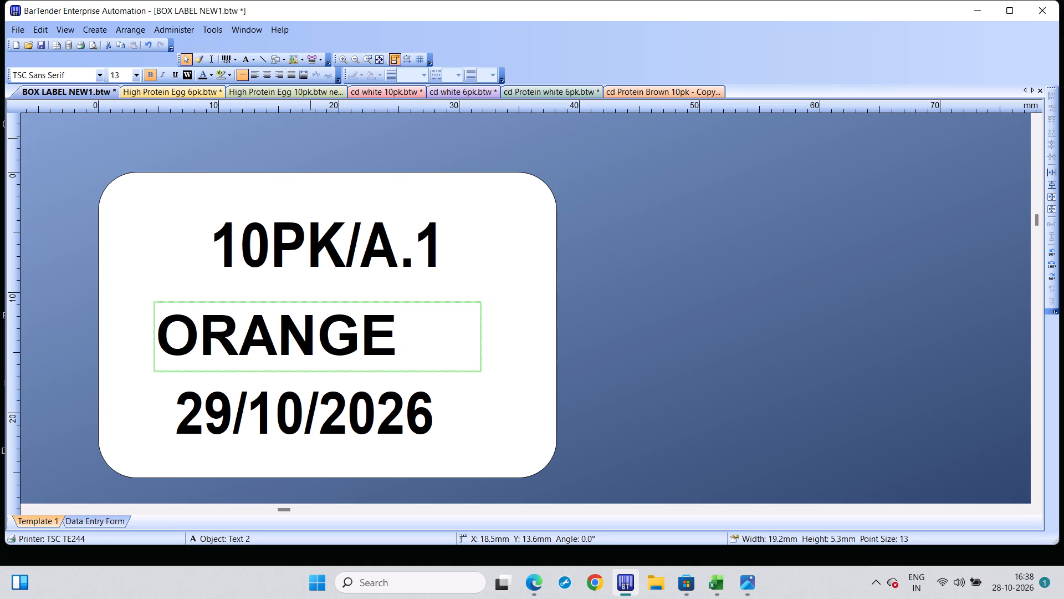
{"action": "type", "text": "YOLK"}
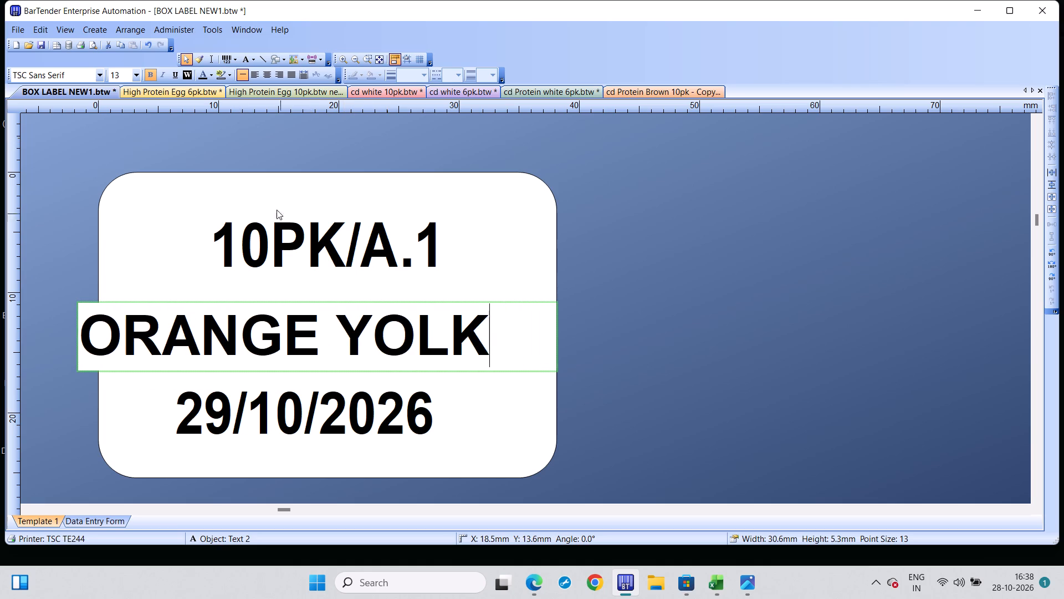
Print 6 copies of the 10PK/A.1 ORANGE YOLK box label.
{"action": "key", "text": "ctrl+p"}
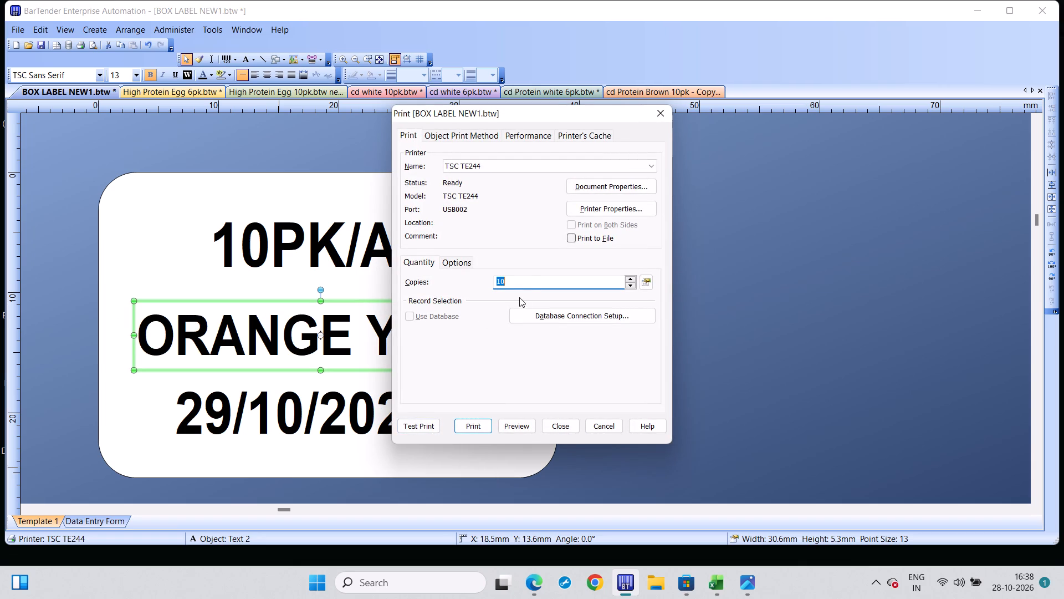
{"action": "left_click", "coordinate": [523, 275]}
{"action": "left_click", "coordinate": [517, 286]}
{"action": "key", "text": "BackSpace"}
{"action": "key", "text": "BackSpace"}
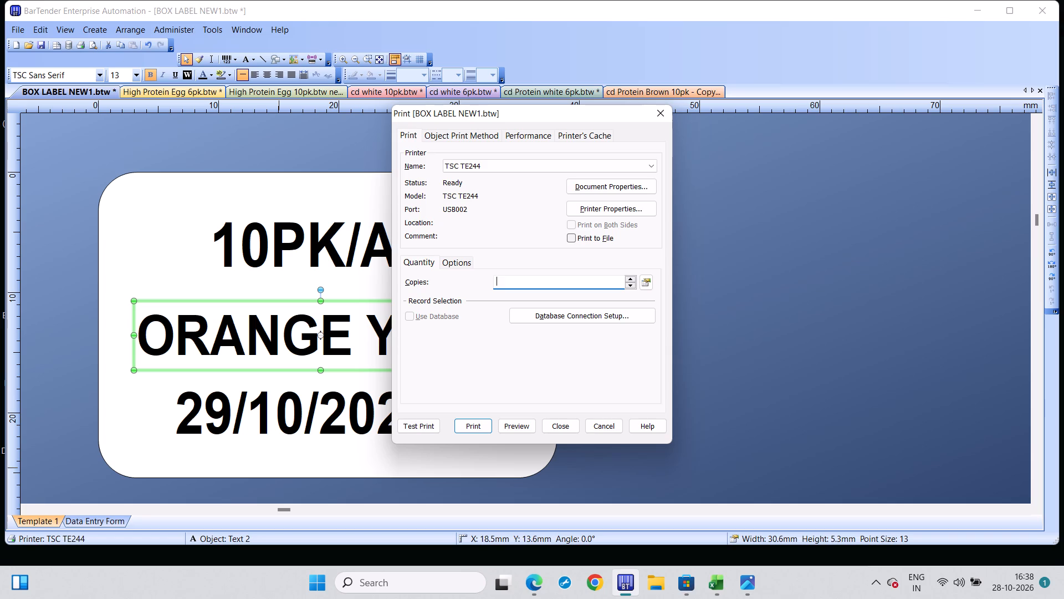
{"action": "key", "text": "6"}
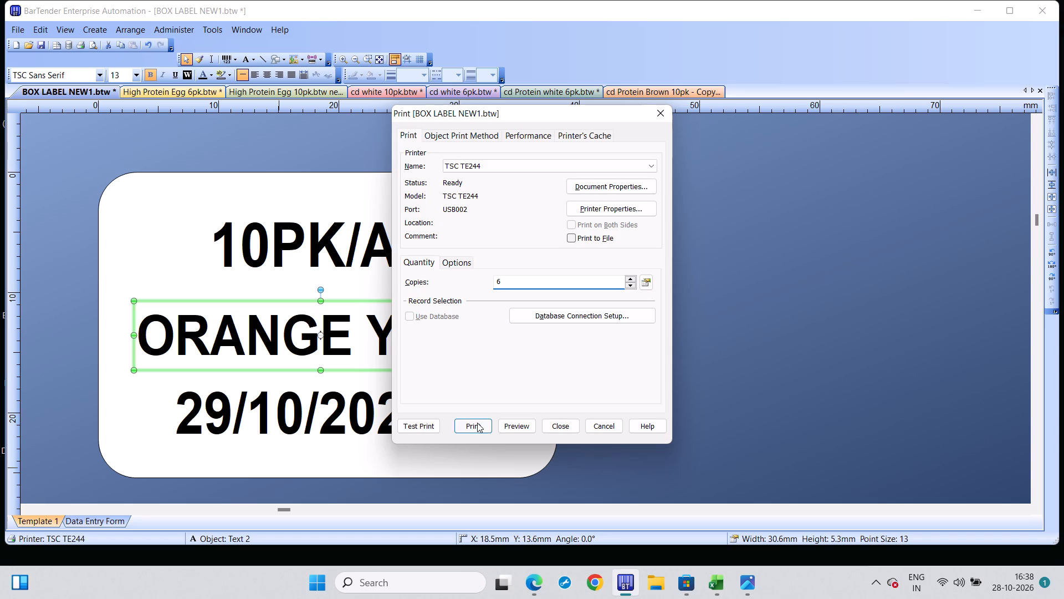
{"action": "left_click", "coordinate": [477, 423]}
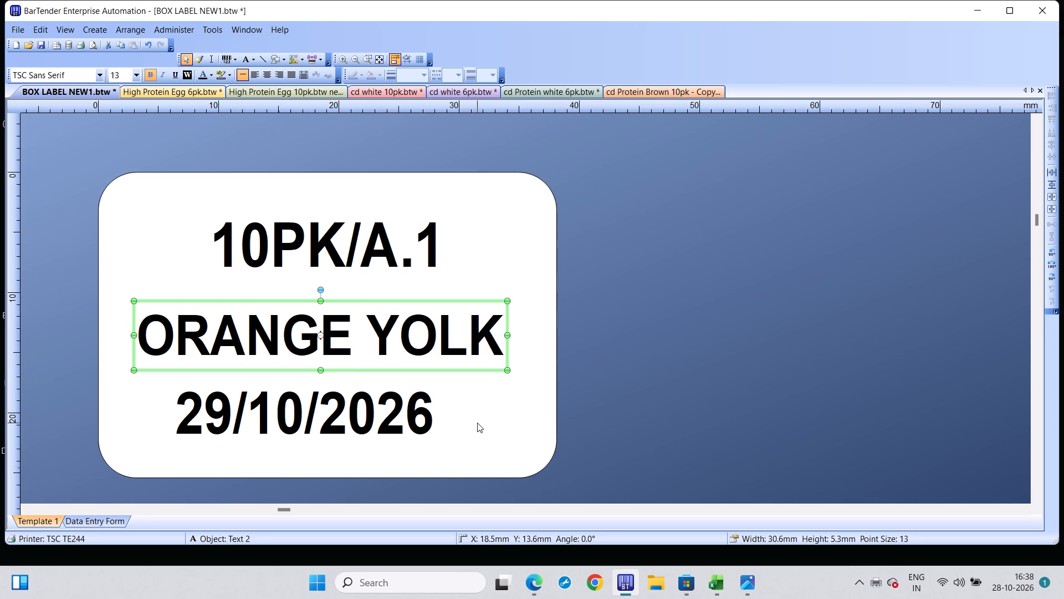
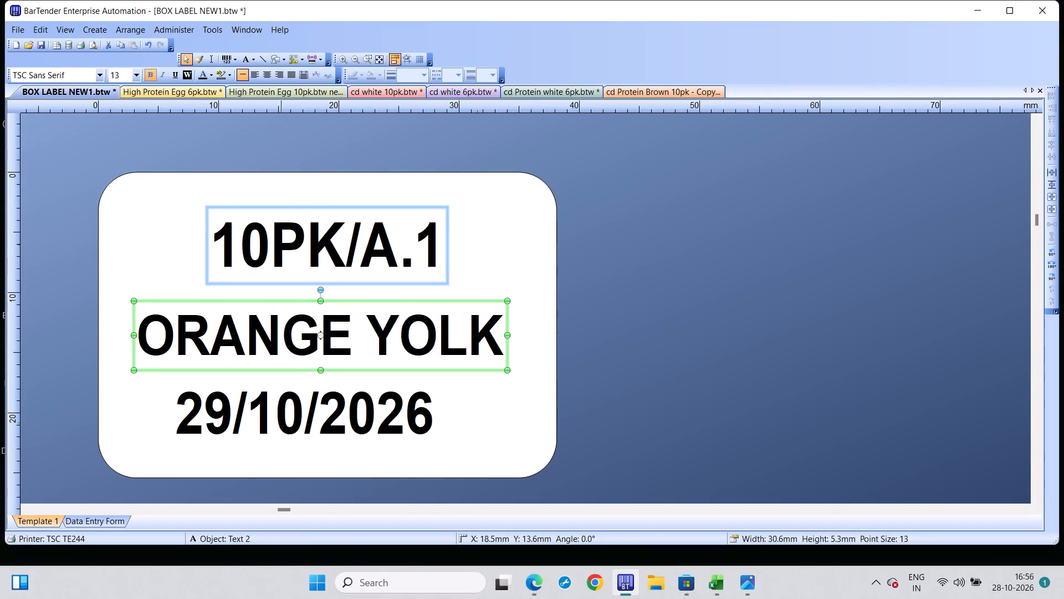
Change the pack size in the box label's top line to 6PK, so the line reads 6PK/A.1.
{"action": "left_click", "coordinate": [271, 251]}
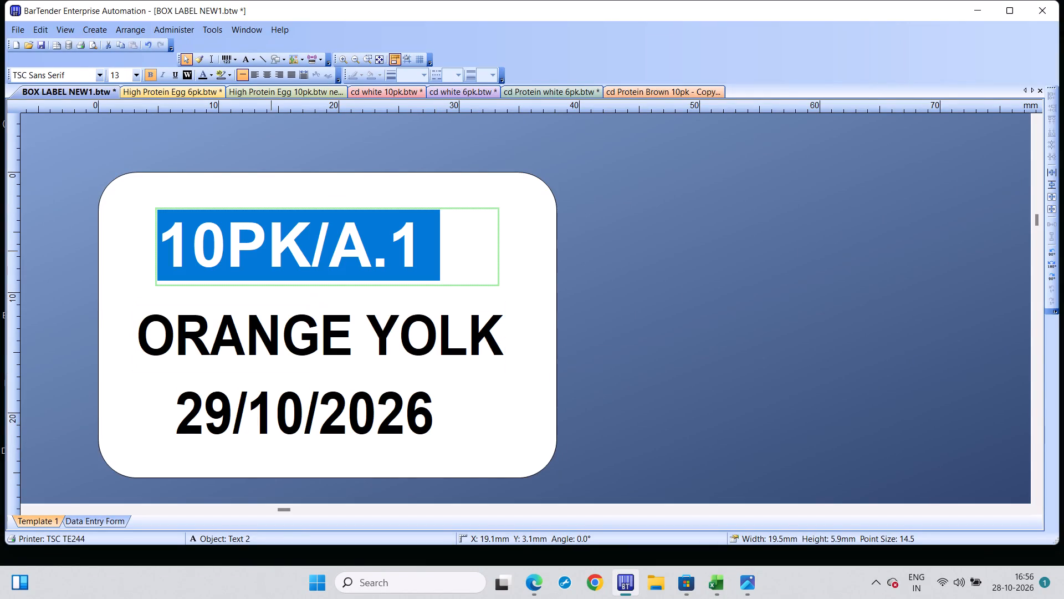
{"action": "left_click", "coordinate": [226, 251]}
{"action": "key", "text": "BackSpace"}
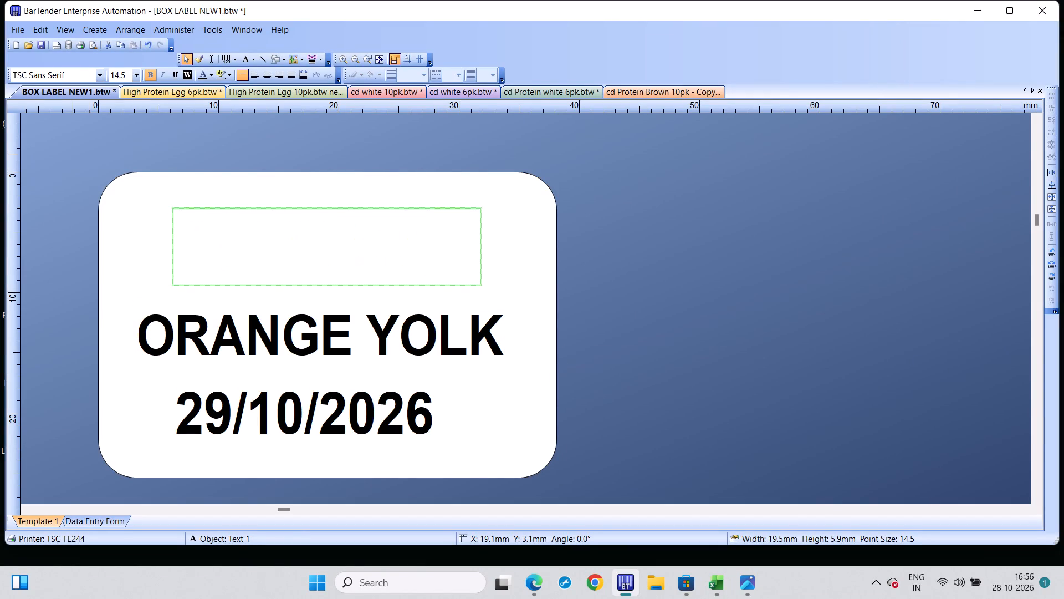
{"action": "key", "text": "BackSpace"}
{"action": "key", "text": "6"}
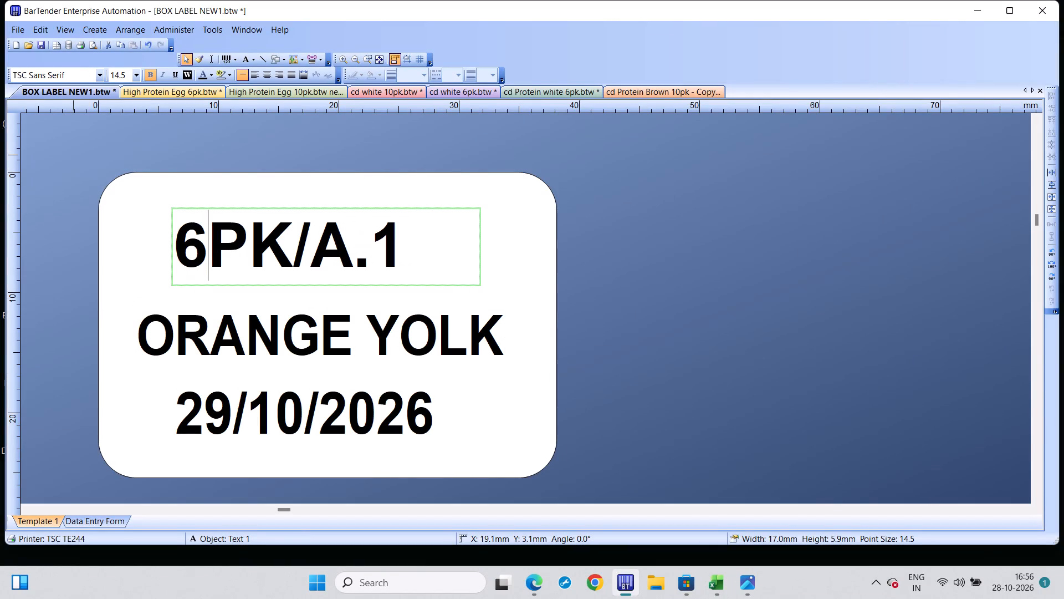
Print 10 copies of the 6PK/A.1 ORANGE YOLK box label.
{"action": "key", "text": "ctrl+p"}
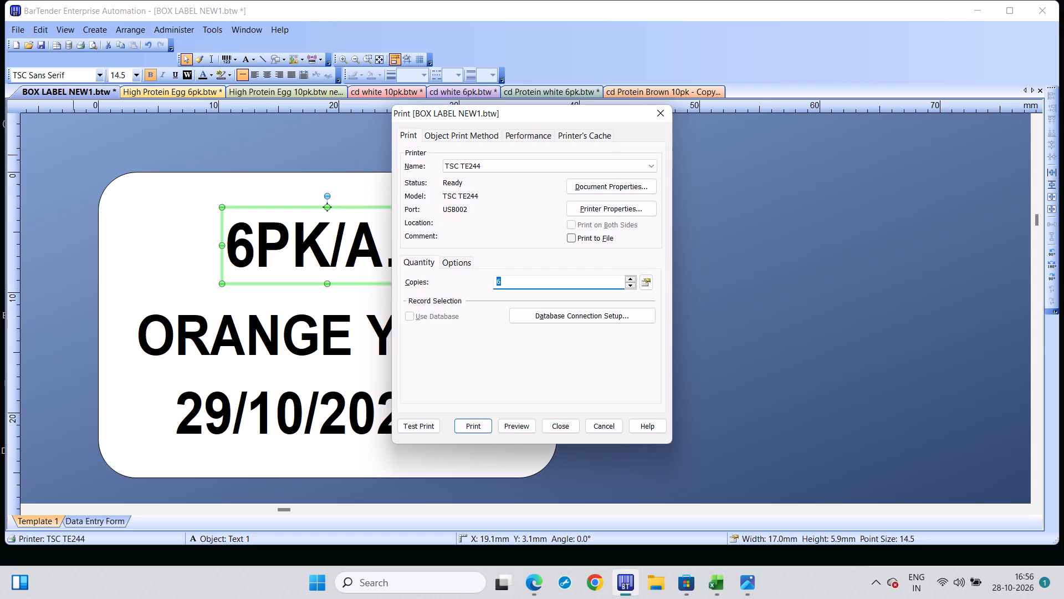
{"action": "left_click", "coordinate": [521, 280]}
{"action": "key", "text": "BackSpace"}
{"action": "key", "text": "8"}
{"action": "left_click", "coordinate": [525, 284]}
{"action": "key", "text": "BackSpace"}
{"action": "key", "text": "1"}
{"action": "key", "text": "0"}
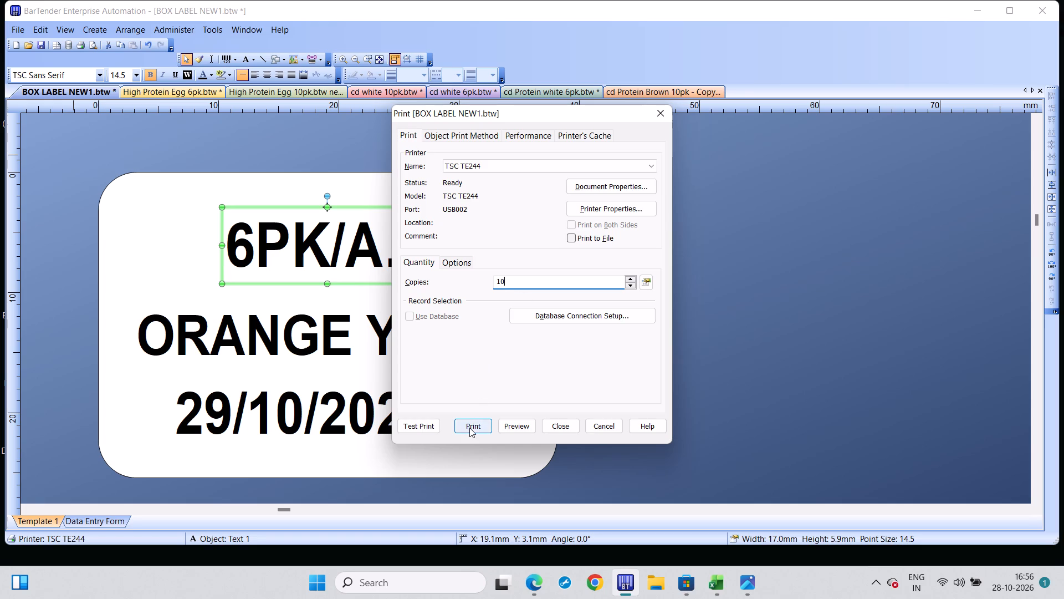
{"action": "left_click", "coordinate": [469, 428]}
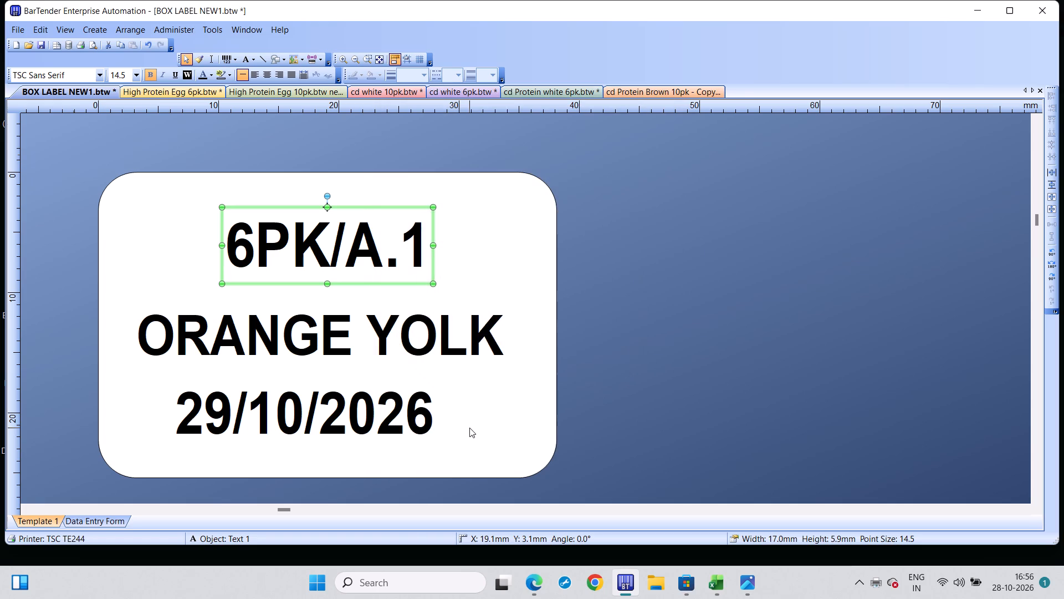
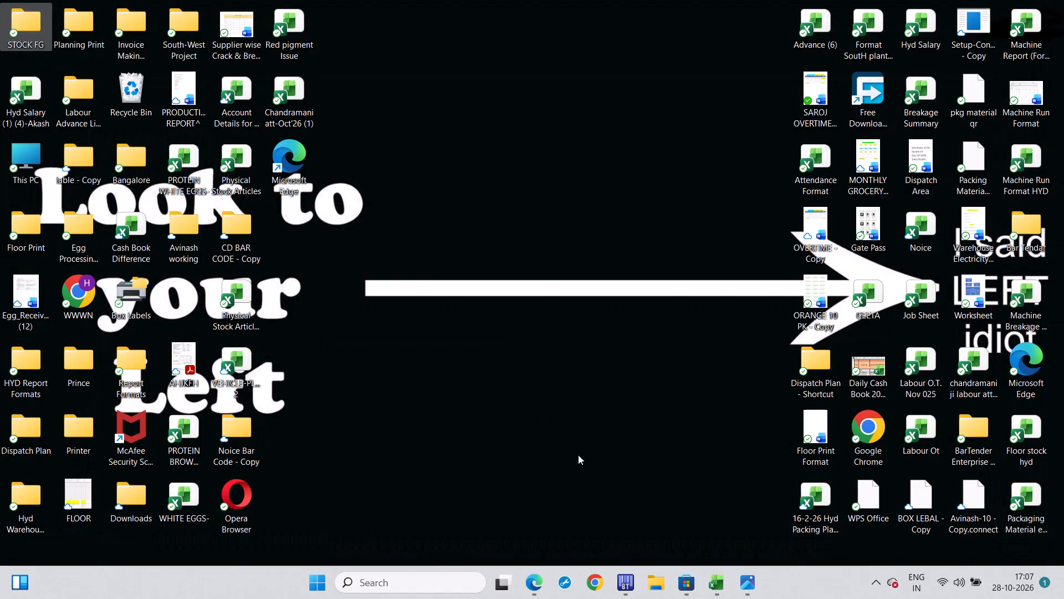
Open Google Chrome with the Henfruit profile.
{"action": "double_click", "coordinate": [590, 588]}
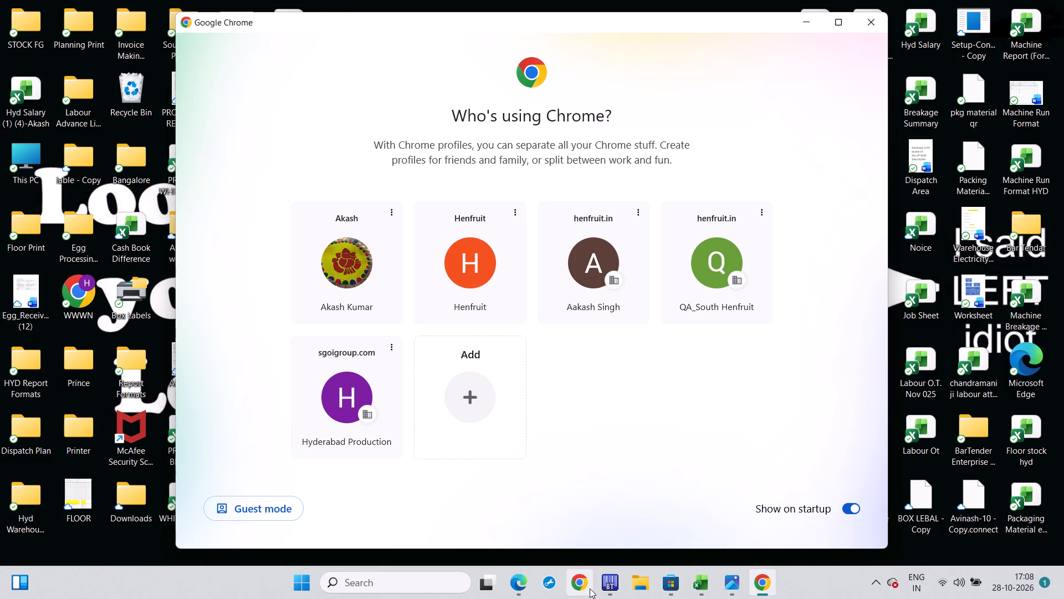
{"action": "left_click", "coordinate": [501, 245]}
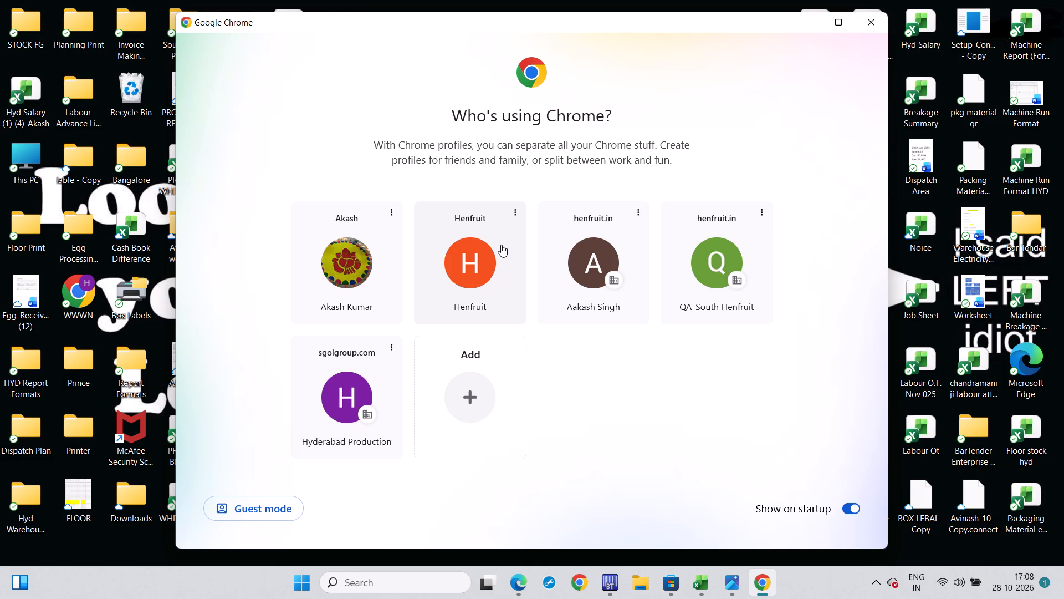
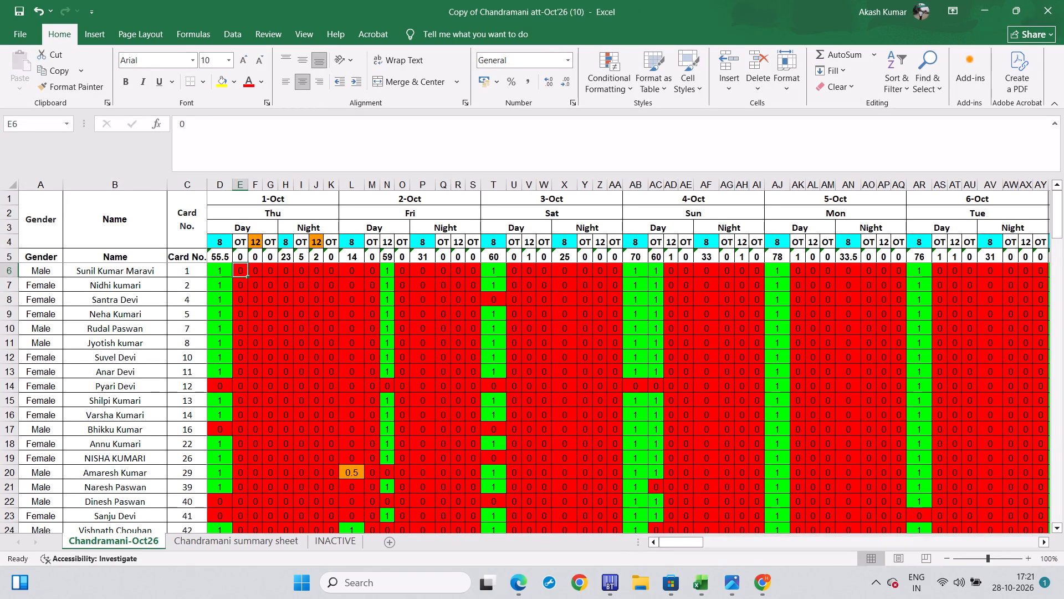
Clear the cyan and orange fill colours from the header cells by applying a plain fill across the Chandramani-Oct26 attendance table.
{"action": "key", "text": "ctrl+a"}
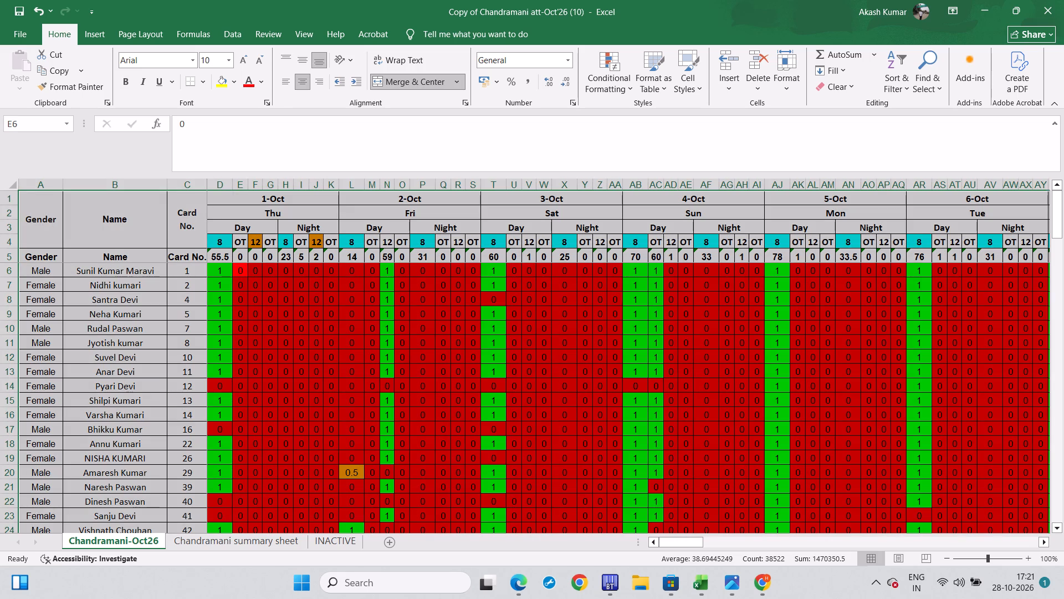
{"action": "left_click", "coordinate": [230, 84]}
{"action": "left_click", "coordinate": [222, 149]}
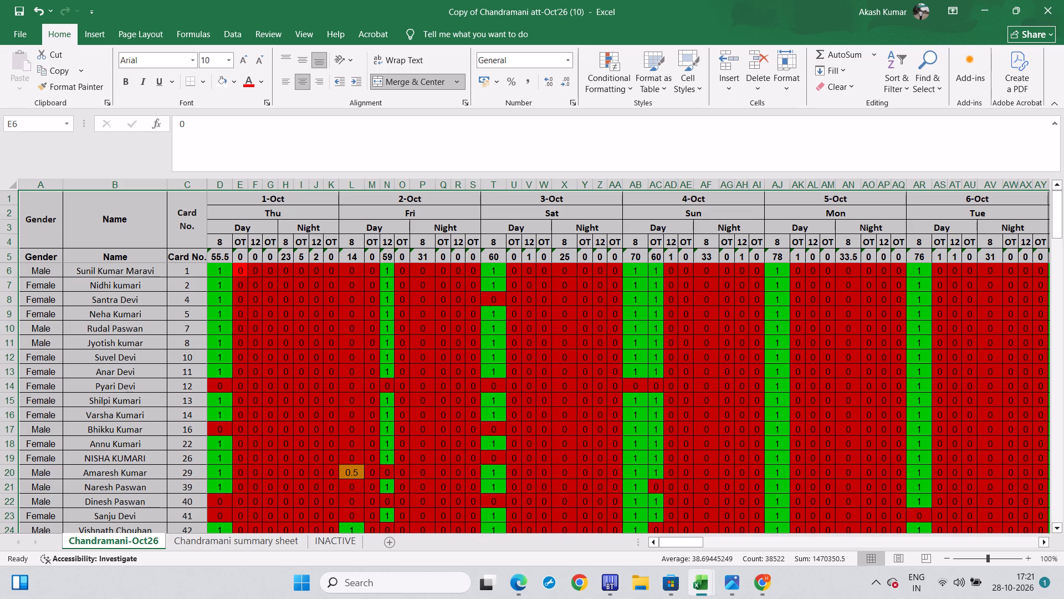
{"action": "left_click", "coordinate": [266, 296]}
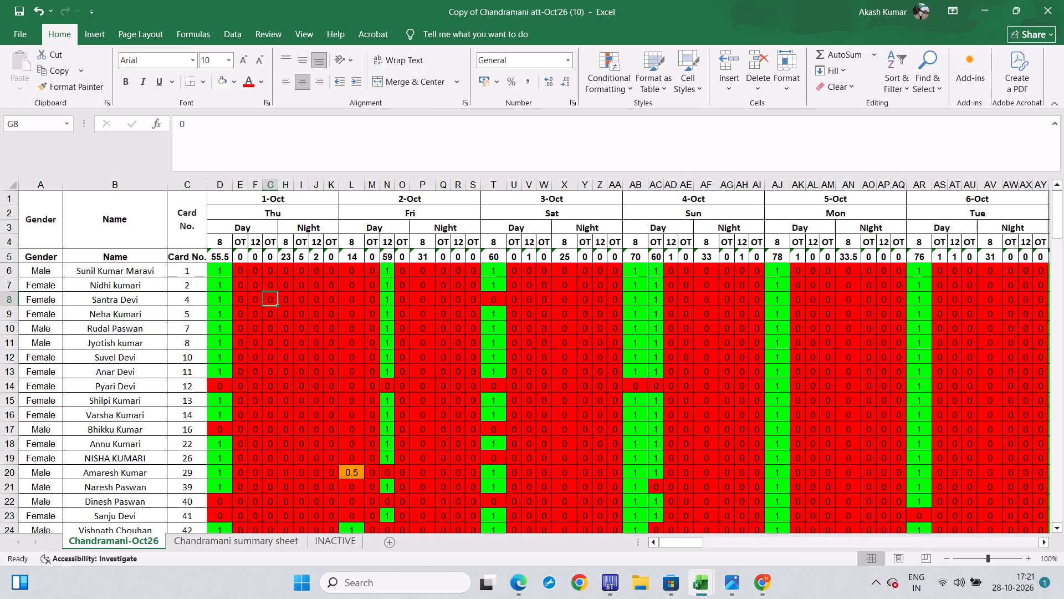
Enter 0 in cell E6, the 1-Oct day-shift OT entry for card no. 1.
{"action": "left_click", "coordinate": [246, 275]}
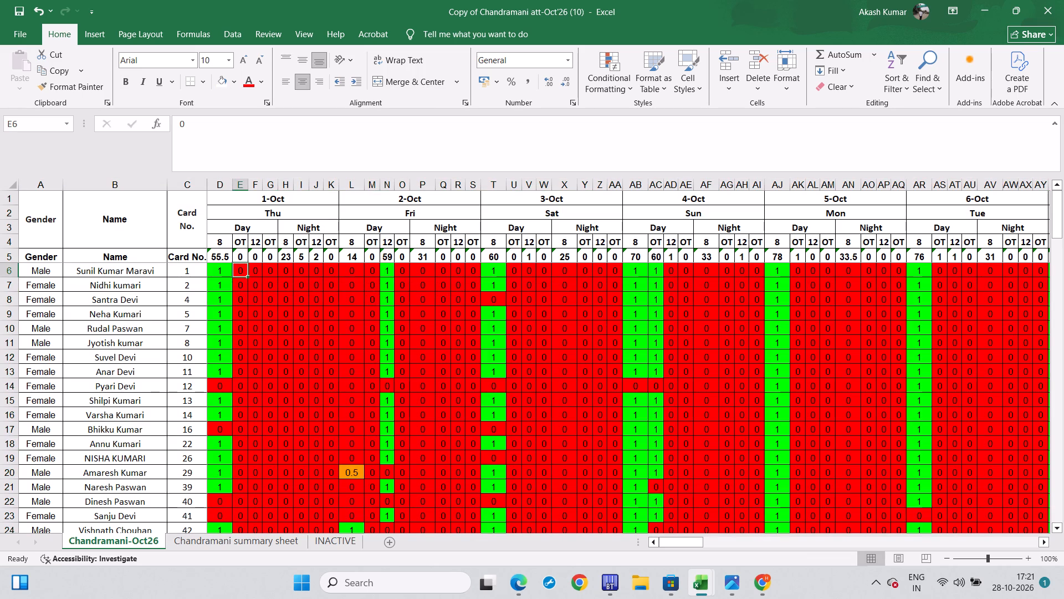
{"action": "key", "text": "0"}
{"action": "key", "text": "Tab"}
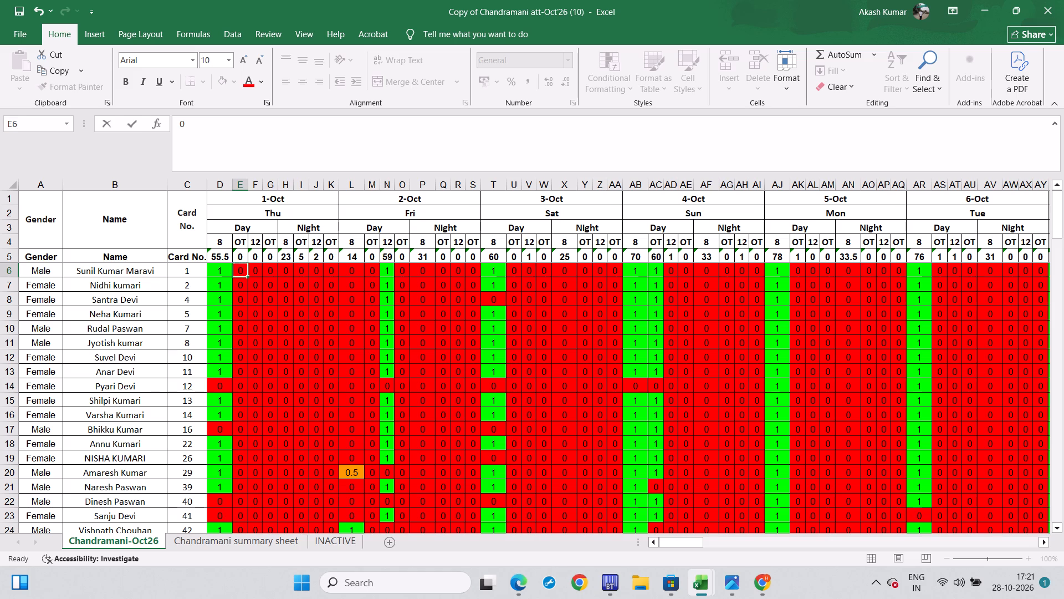
{"action": "key", "text": "Left"}
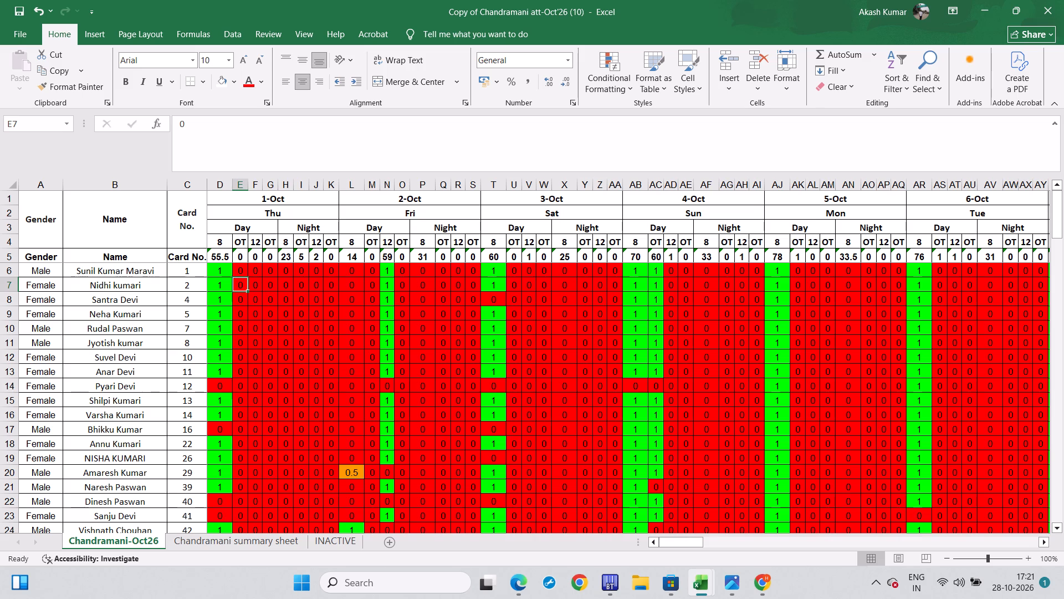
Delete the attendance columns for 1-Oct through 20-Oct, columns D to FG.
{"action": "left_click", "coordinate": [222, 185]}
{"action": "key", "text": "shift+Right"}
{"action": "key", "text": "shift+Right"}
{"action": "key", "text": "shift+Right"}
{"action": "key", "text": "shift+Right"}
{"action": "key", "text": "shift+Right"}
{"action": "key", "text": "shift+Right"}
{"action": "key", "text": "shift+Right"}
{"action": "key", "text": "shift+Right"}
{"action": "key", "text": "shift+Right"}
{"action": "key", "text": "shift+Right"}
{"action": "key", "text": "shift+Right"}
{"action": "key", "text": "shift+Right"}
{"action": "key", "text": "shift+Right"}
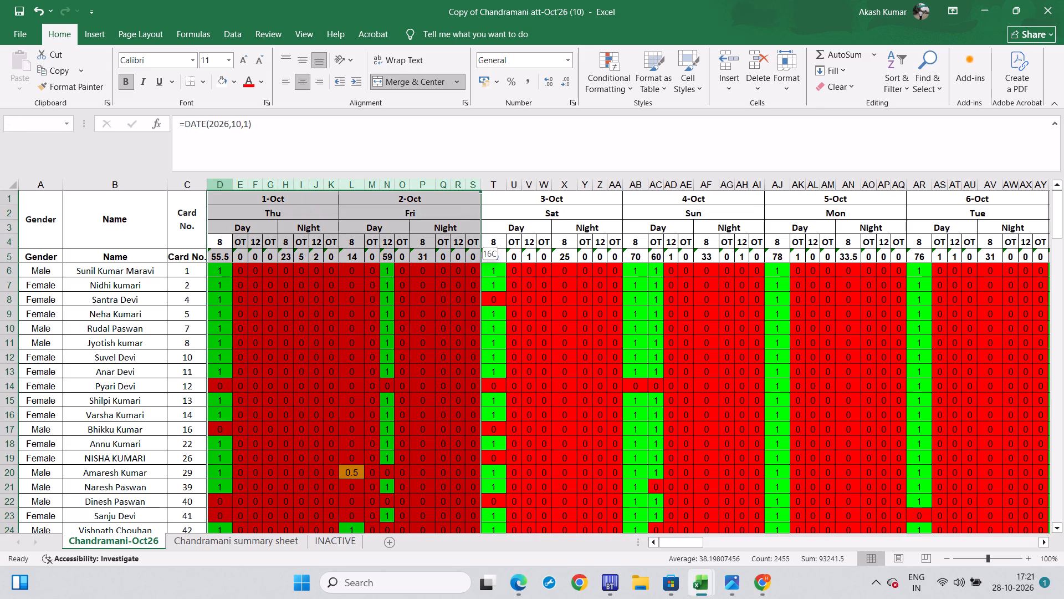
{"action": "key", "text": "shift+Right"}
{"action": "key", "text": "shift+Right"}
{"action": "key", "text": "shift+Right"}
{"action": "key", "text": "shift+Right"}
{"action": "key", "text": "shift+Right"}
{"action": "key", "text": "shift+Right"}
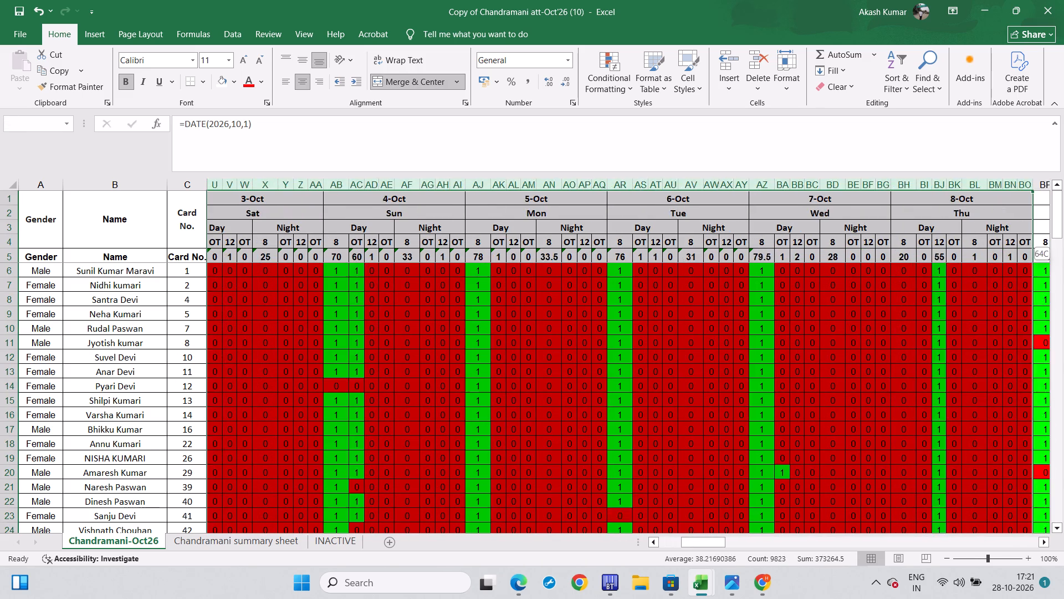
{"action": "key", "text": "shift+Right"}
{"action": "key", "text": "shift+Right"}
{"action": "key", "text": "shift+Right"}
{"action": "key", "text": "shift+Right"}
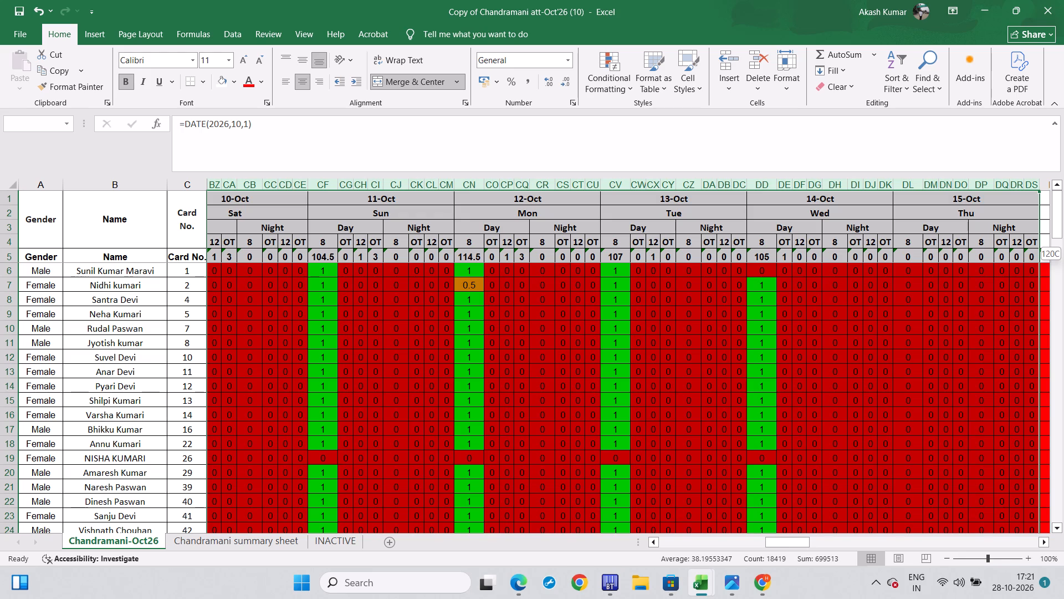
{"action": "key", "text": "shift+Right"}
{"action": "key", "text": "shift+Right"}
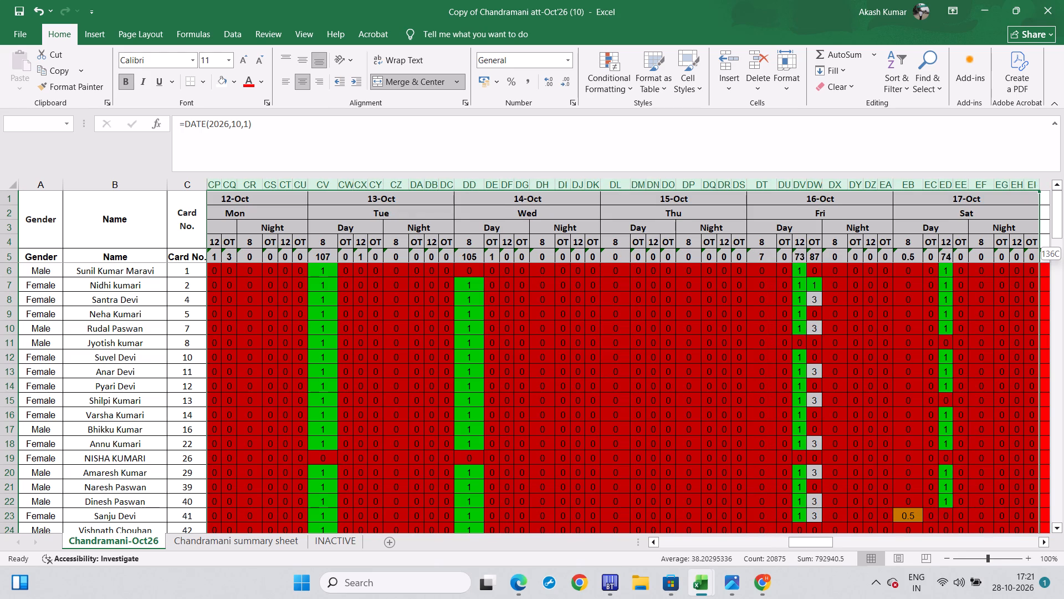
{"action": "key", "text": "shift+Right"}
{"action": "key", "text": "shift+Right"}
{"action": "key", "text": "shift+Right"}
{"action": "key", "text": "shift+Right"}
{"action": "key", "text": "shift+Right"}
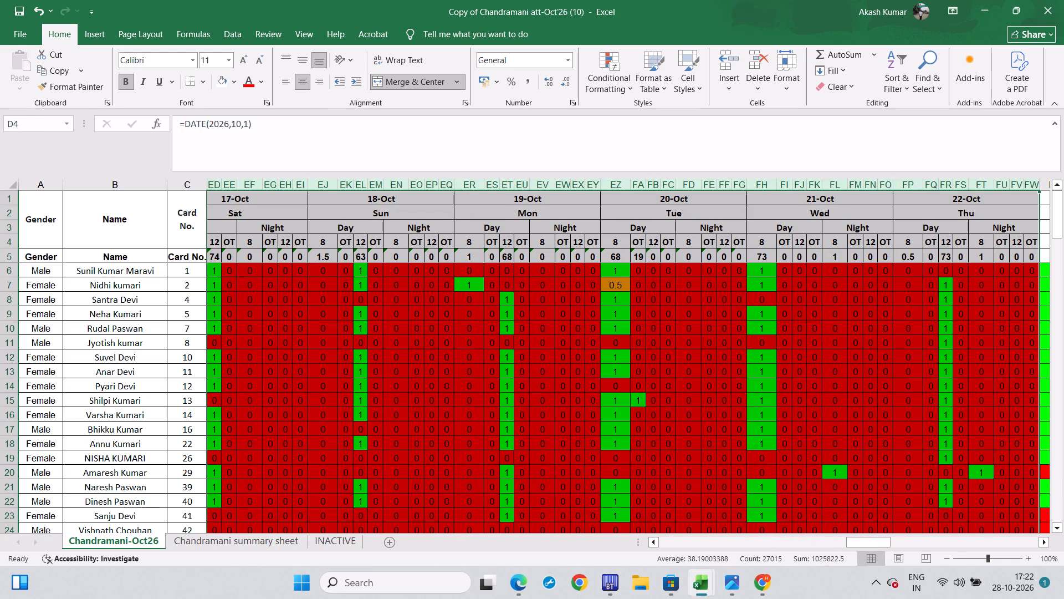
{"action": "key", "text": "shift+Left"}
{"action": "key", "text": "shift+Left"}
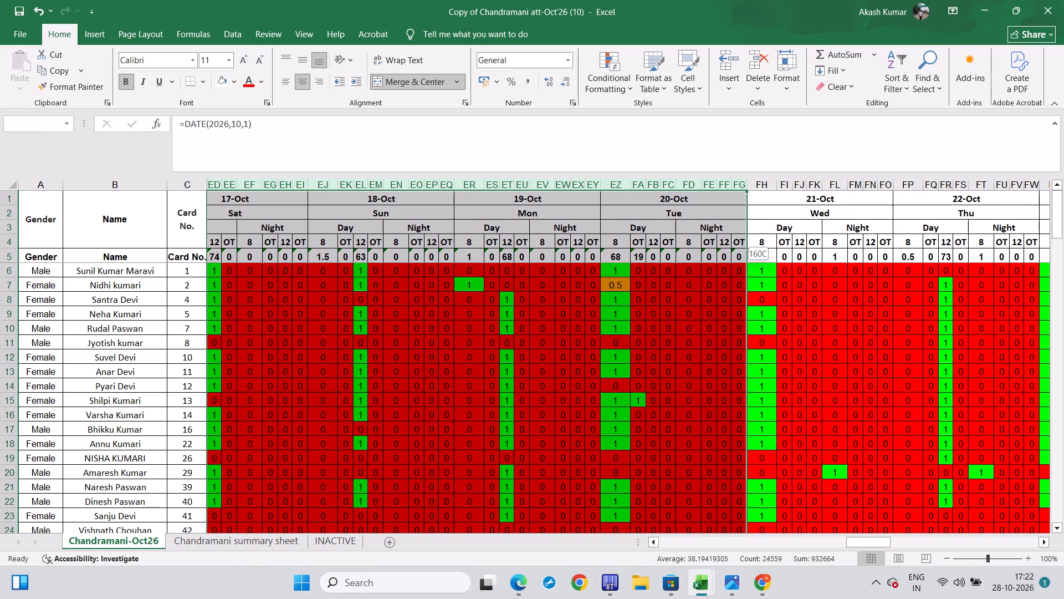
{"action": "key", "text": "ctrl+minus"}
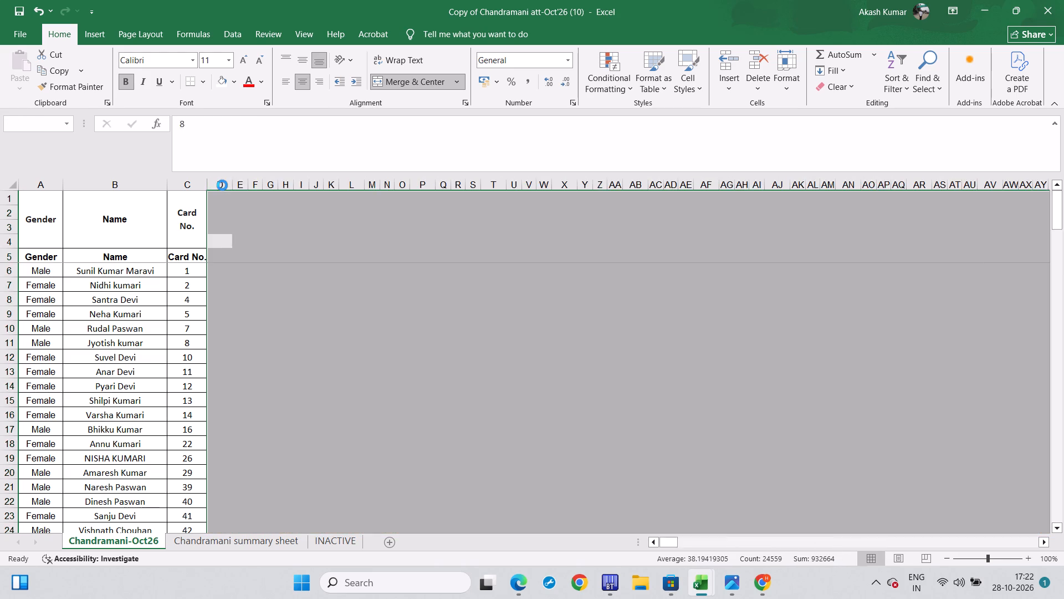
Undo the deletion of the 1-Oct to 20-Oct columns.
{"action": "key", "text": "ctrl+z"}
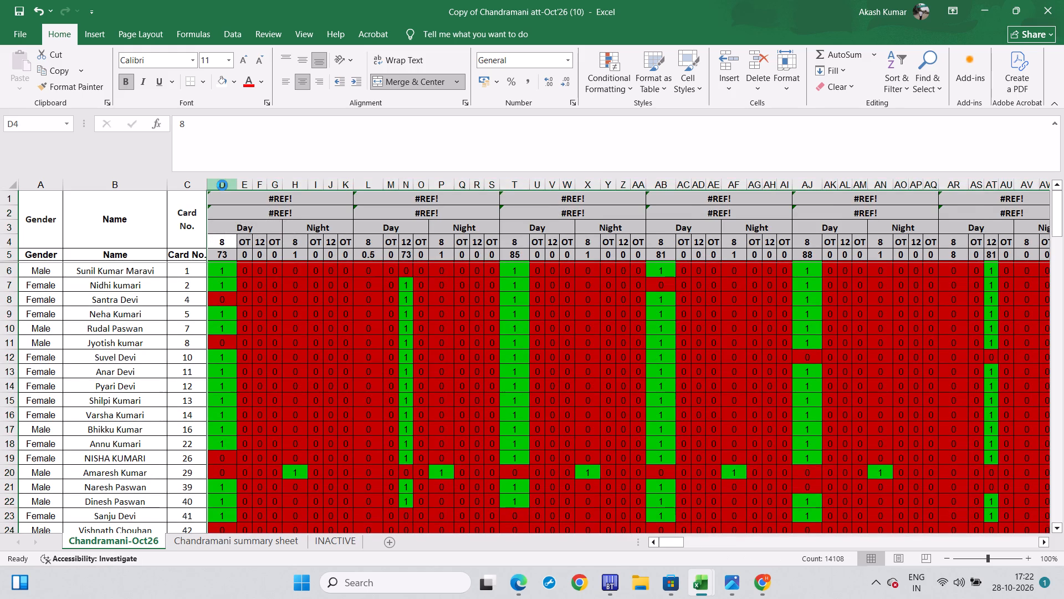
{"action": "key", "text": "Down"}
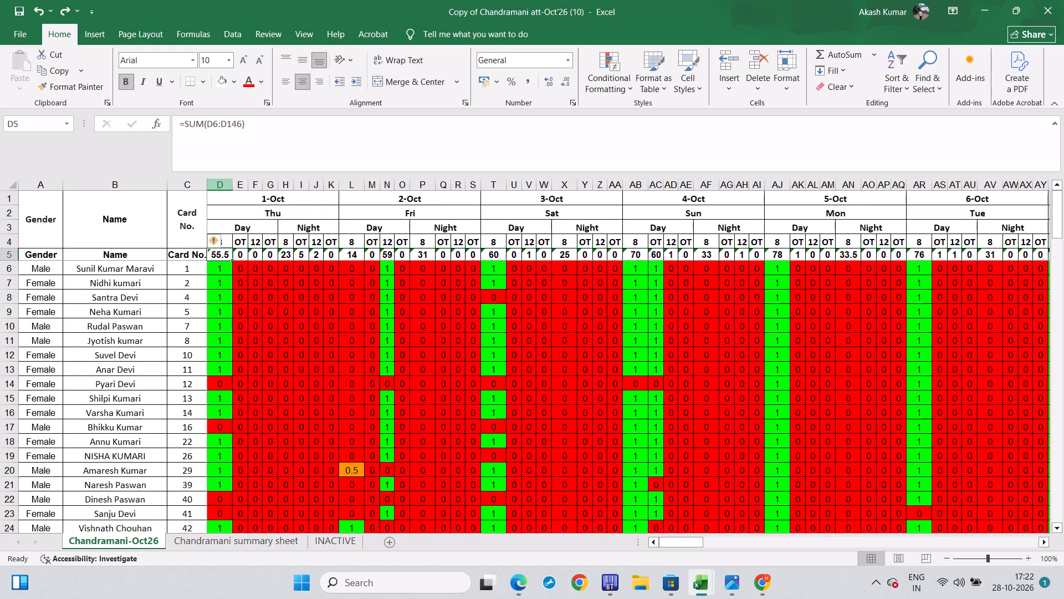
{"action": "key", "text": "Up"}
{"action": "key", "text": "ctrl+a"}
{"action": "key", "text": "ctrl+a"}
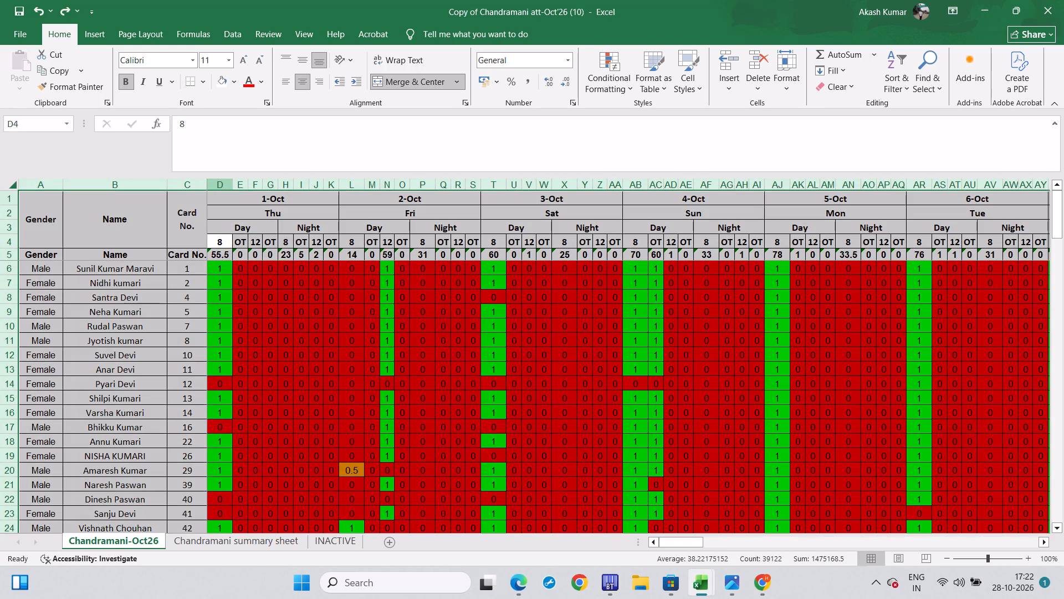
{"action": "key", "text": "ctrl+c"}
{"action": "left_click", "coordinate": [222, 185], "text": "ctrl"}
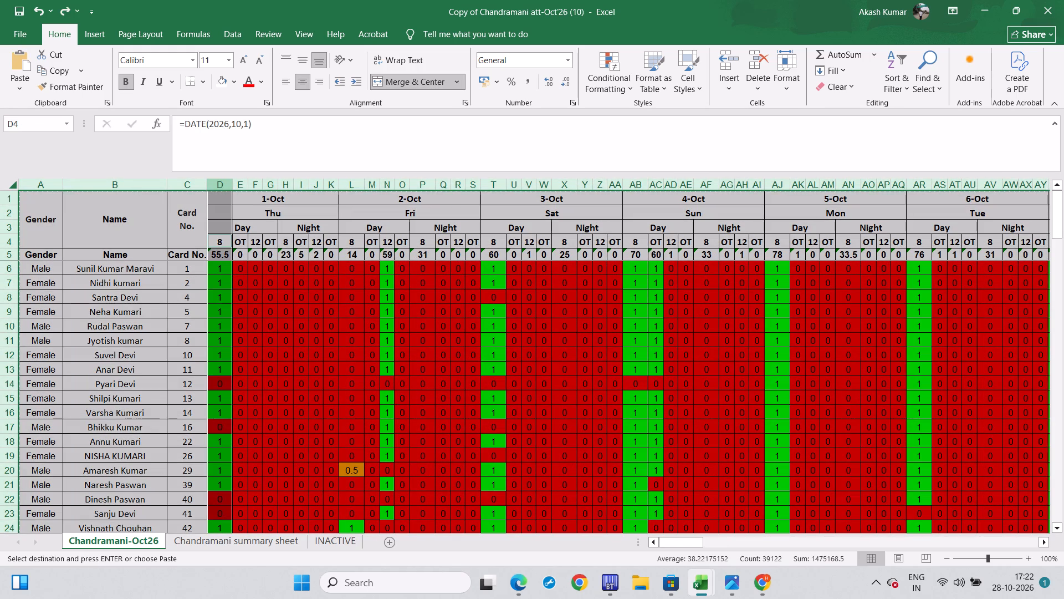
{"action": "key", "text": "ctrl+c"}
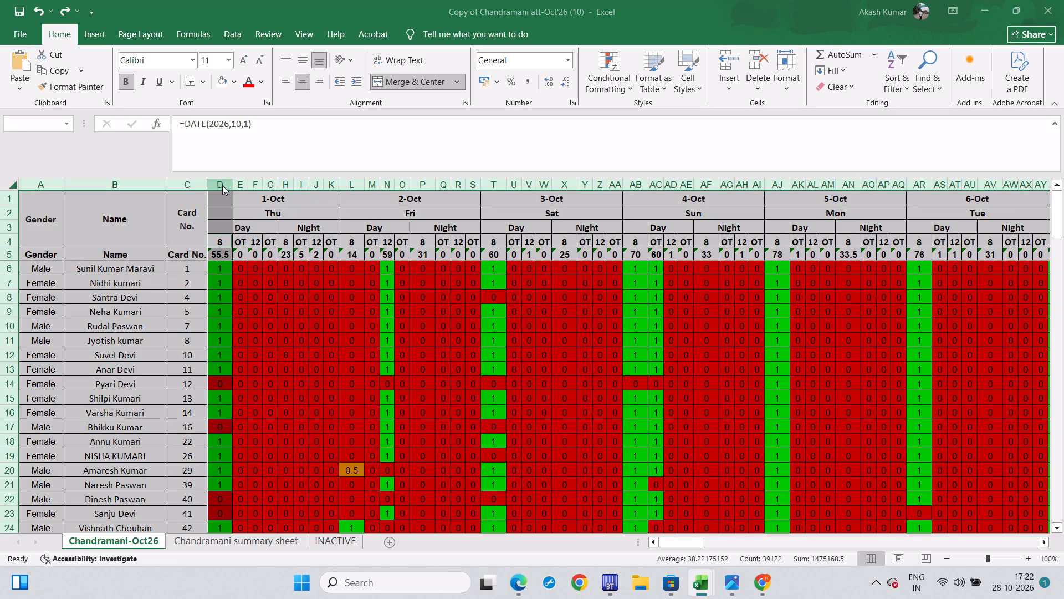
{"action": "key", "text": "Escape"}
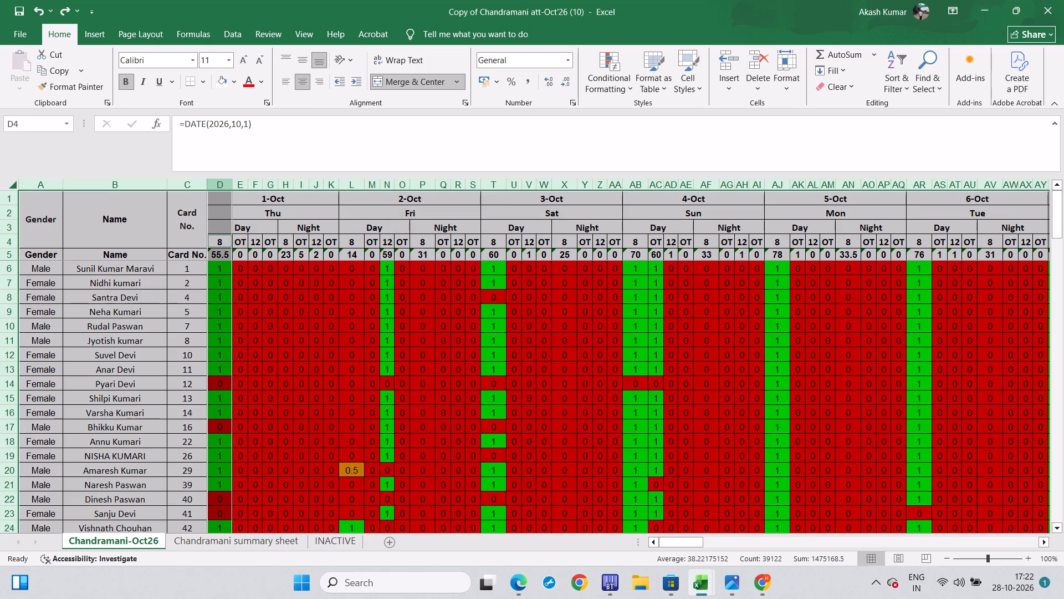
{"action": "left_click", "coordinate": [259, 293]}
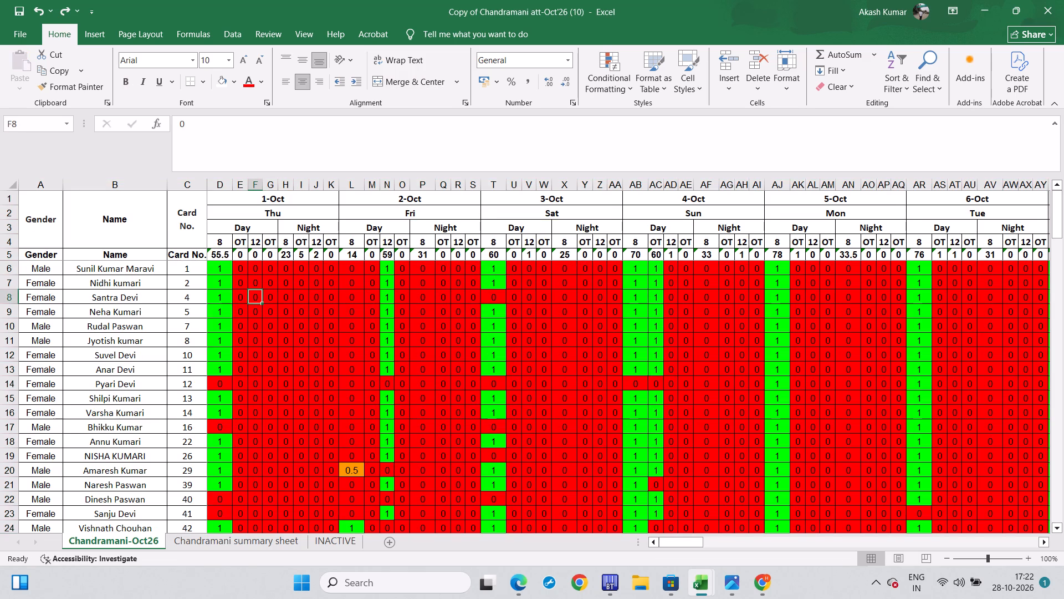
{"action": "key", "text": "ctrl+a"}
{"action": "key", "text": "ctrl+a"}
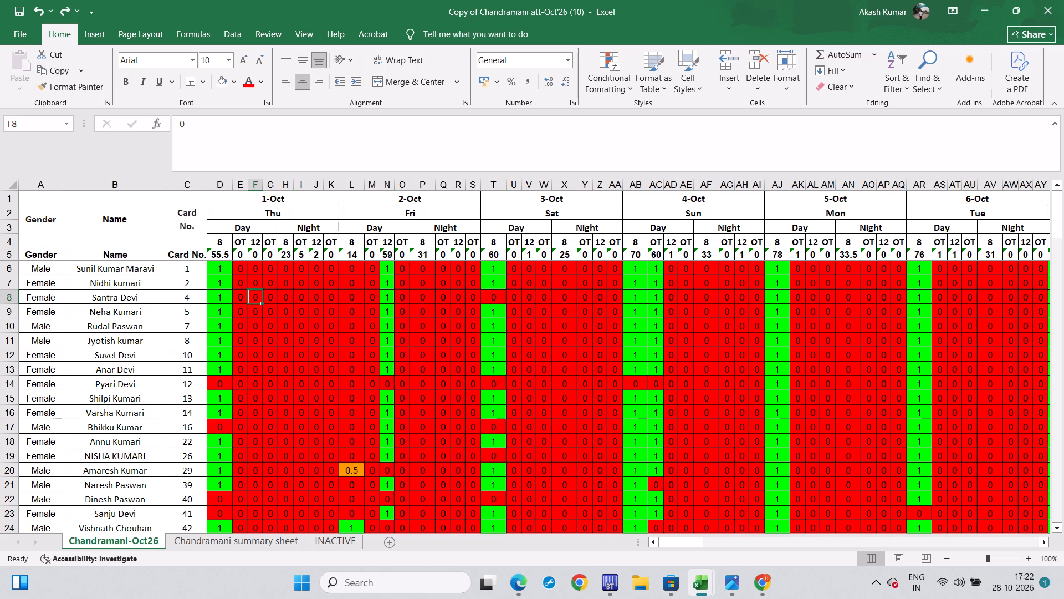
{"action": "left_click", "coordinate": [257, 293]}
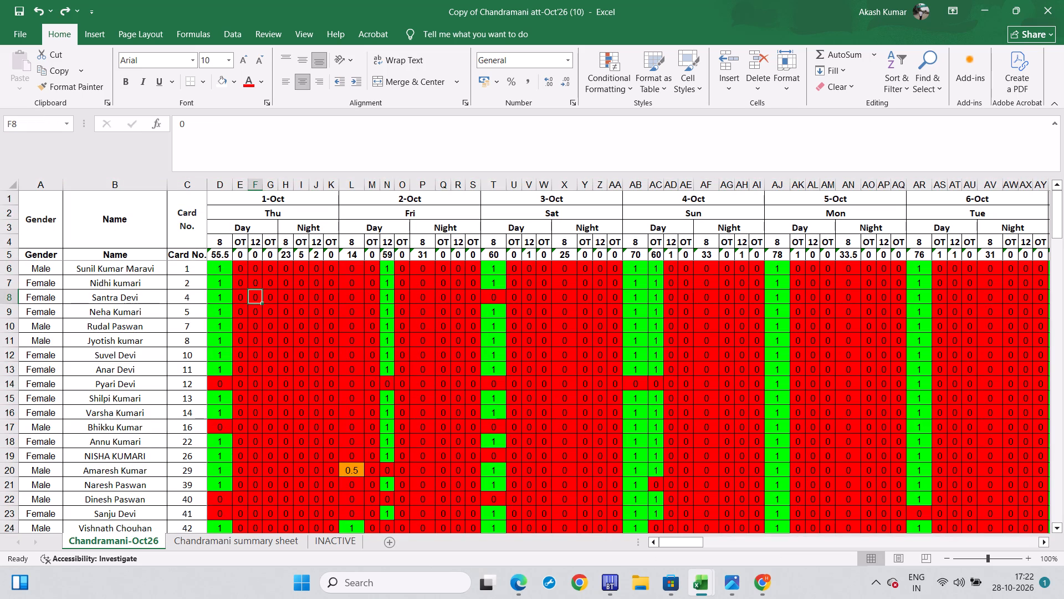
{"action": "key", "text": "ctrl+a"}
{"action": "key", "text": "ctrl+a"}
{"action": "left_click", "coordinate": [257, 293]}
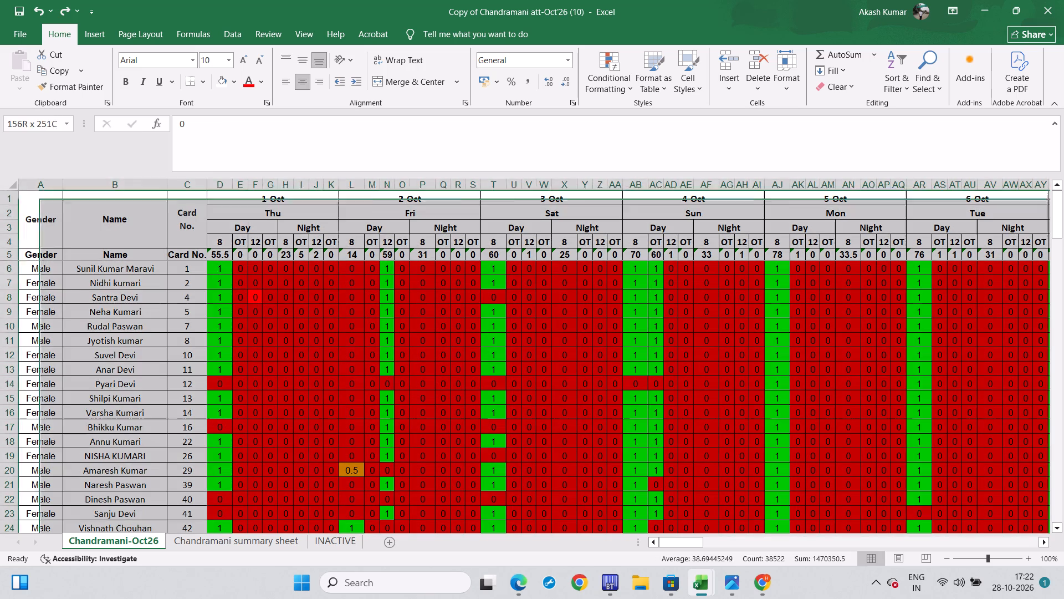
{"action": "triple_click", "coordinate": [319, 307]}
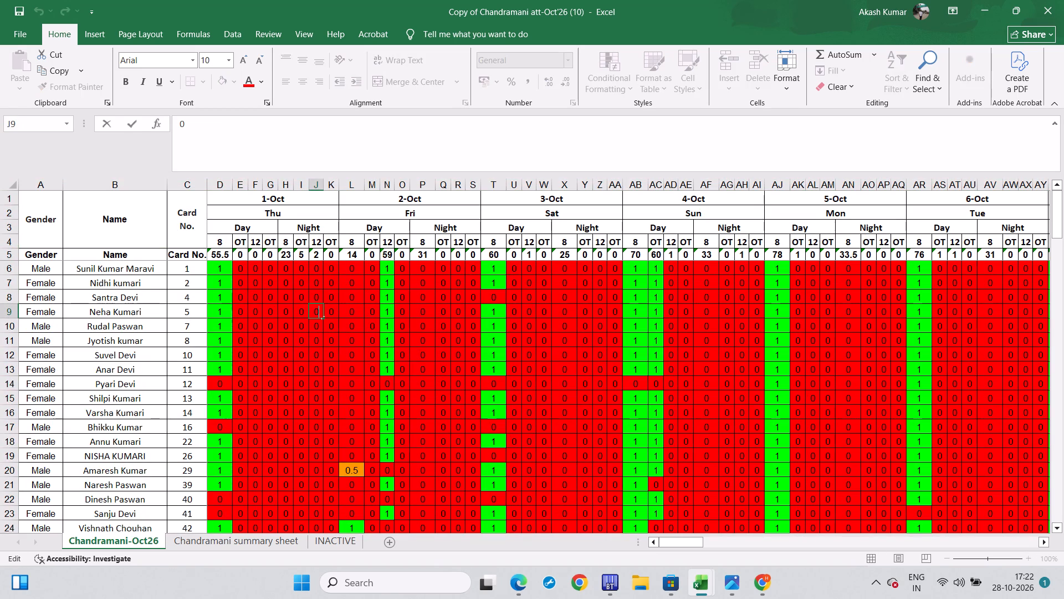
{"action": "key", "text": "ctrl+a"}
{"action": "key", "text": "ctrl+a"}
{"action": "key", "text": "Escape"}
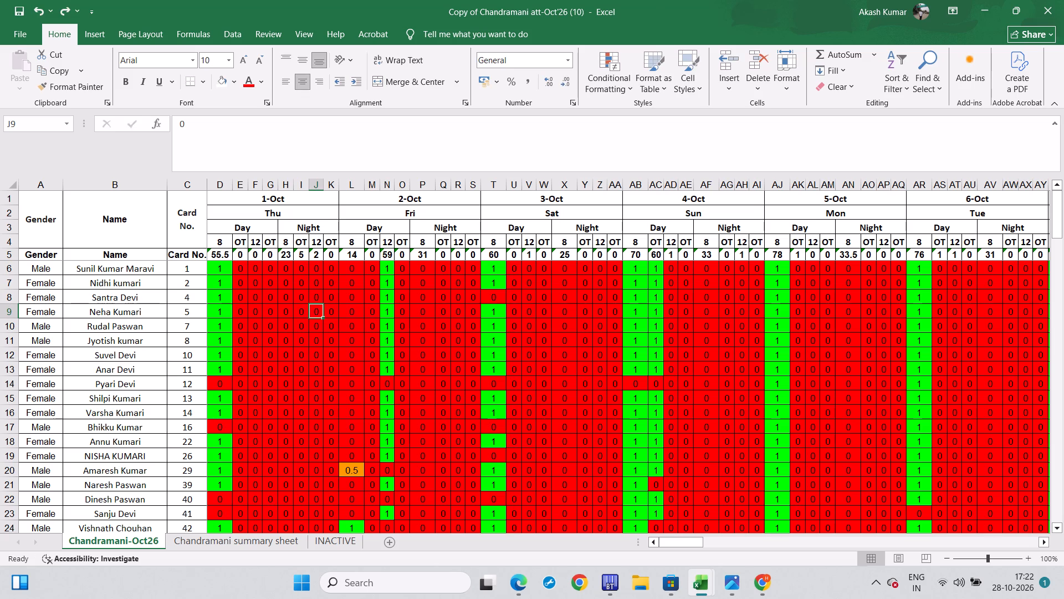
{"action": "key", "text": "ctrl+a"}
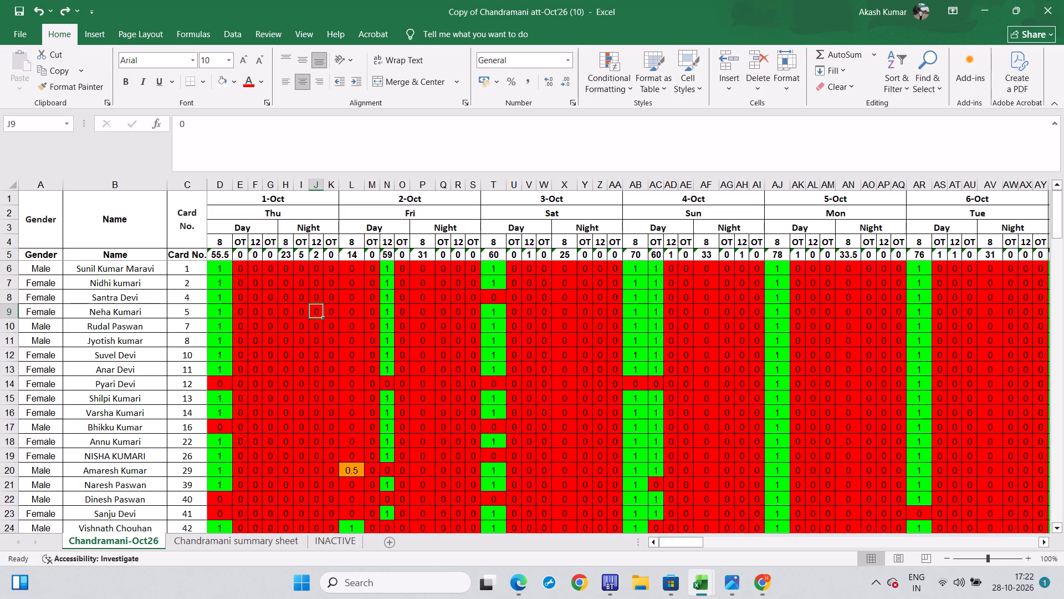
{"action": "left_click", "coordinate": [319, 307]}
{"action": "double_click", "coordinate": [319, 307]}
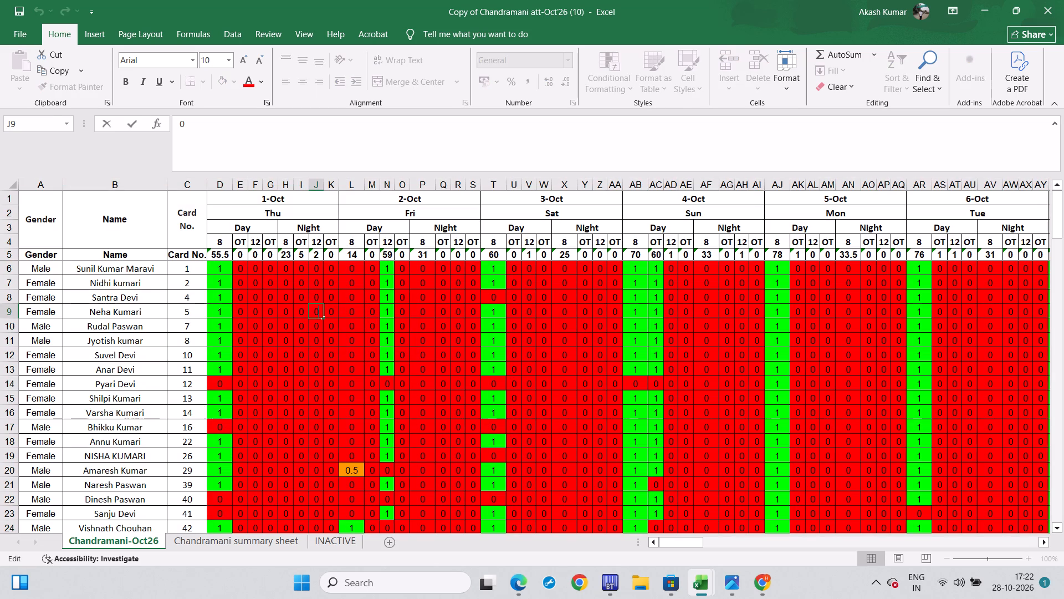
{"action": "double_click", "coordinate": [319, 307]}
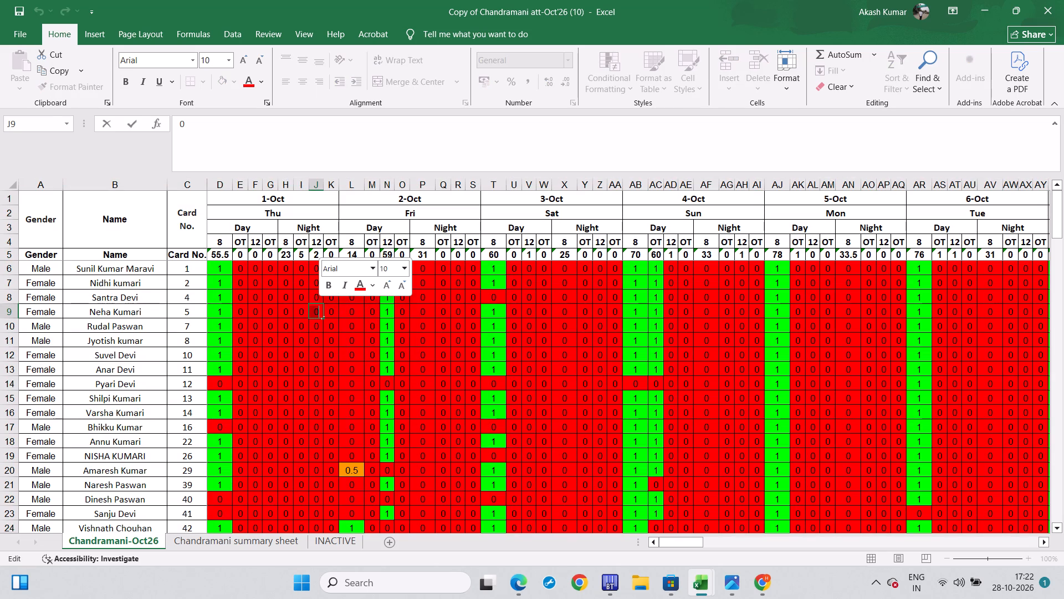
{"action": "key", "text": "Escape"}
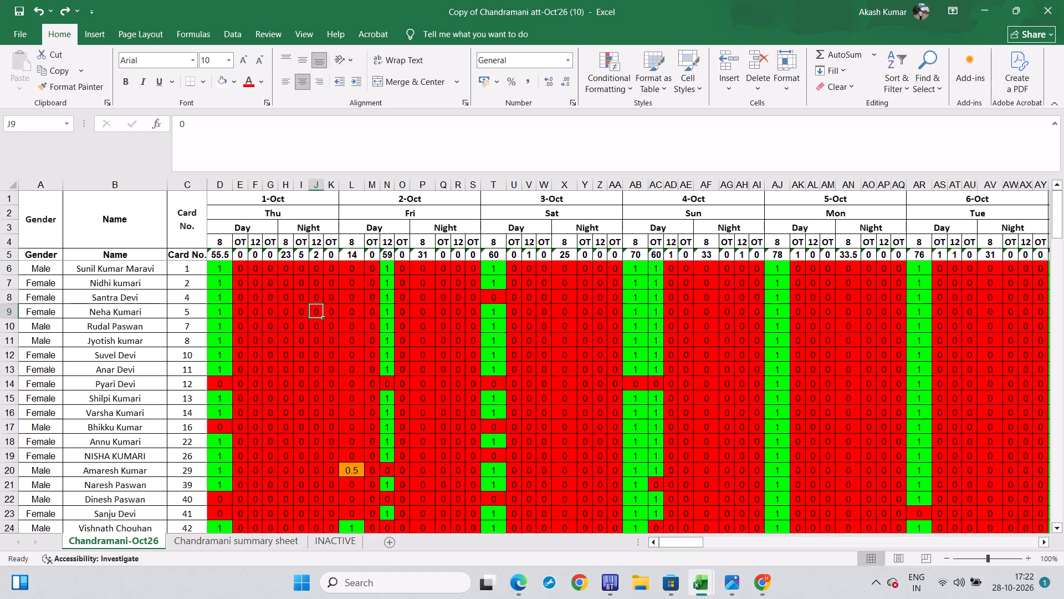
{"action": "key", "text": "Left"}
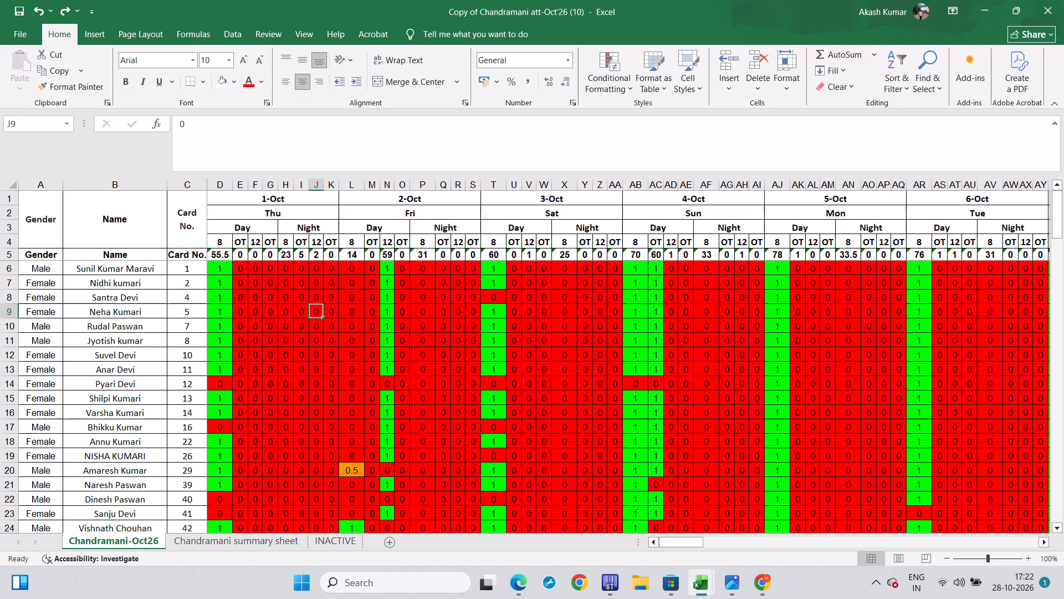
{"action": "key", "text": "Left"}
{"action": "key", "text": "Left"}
Select all cells of the Chandramani-Oct26 attendance sheet.
{"action": "key", "text": "ctrl+a"}
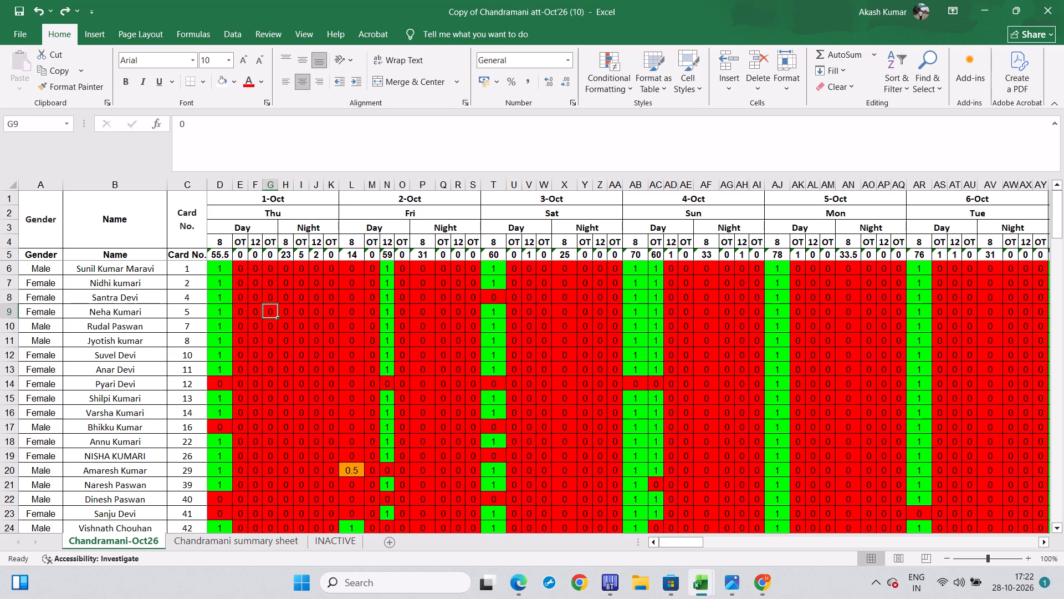
{"action": "key", "text": "ctrl+a"}
{"action": "key", "text": "ctrl+a"}
{"action": "key", "text": "ctrl+a"}
{"action": "key", "text": "ctrl+a"}
{"action": "key", "text": "ctrl+a"}
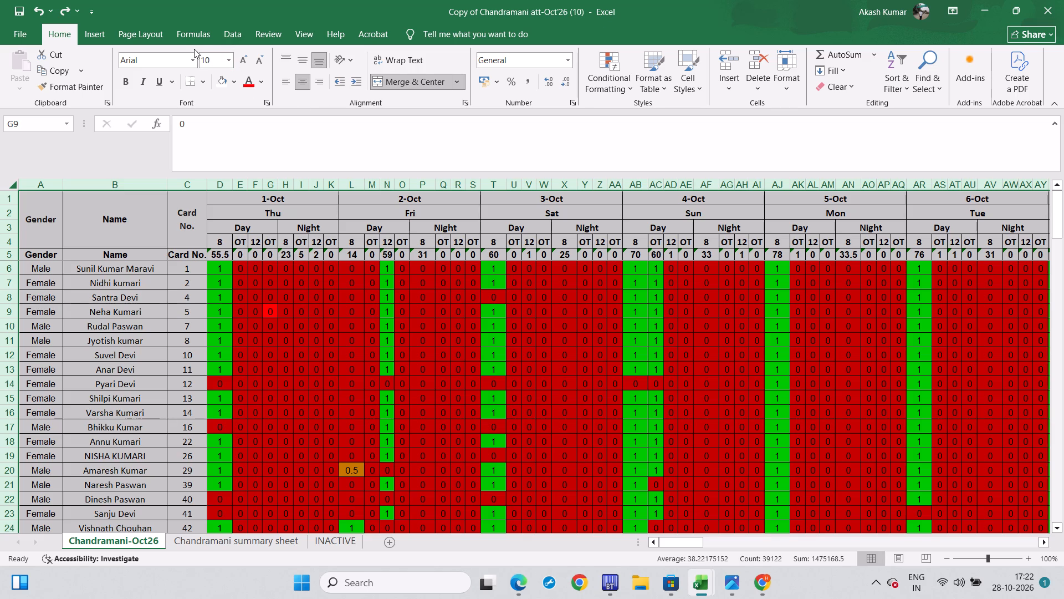
{"action": "left_click", "coordinate": [233, 35]}
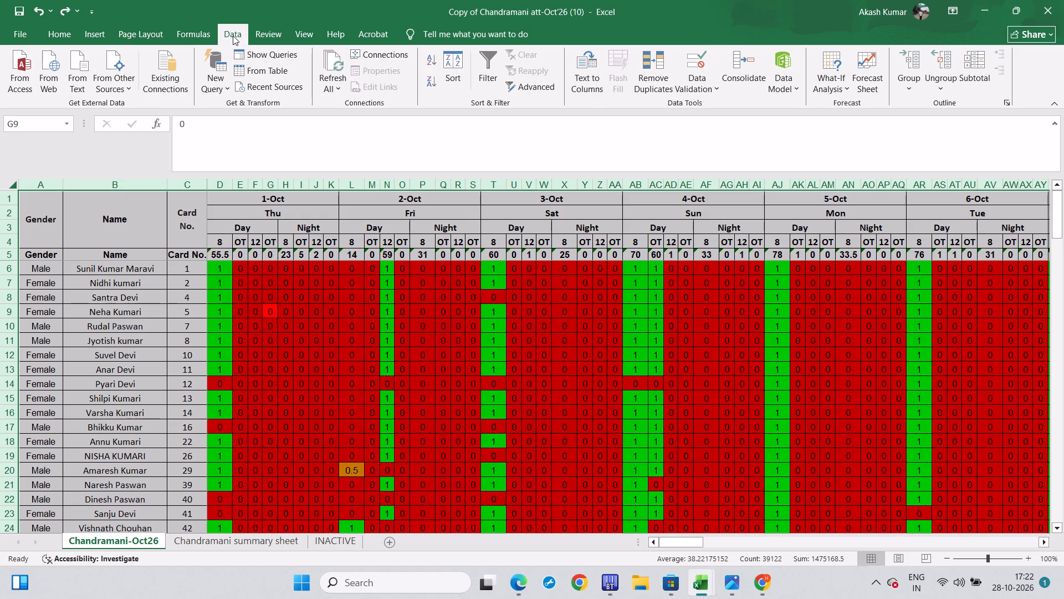
{"action": "left_click", "coordinate": [193, 38]}
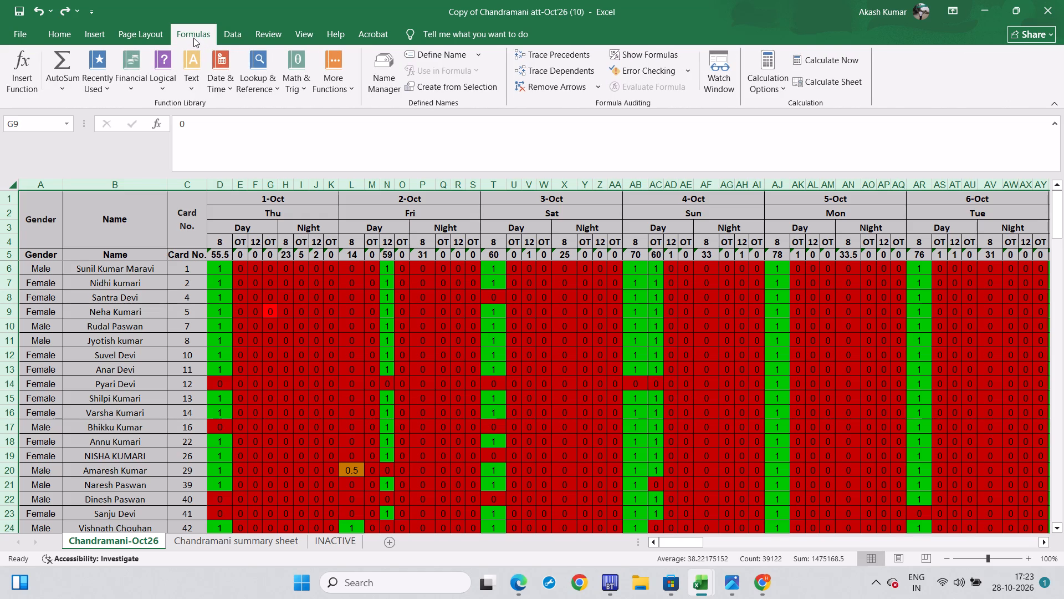
{"action": "left_click", "coordinate": [69, 34]}
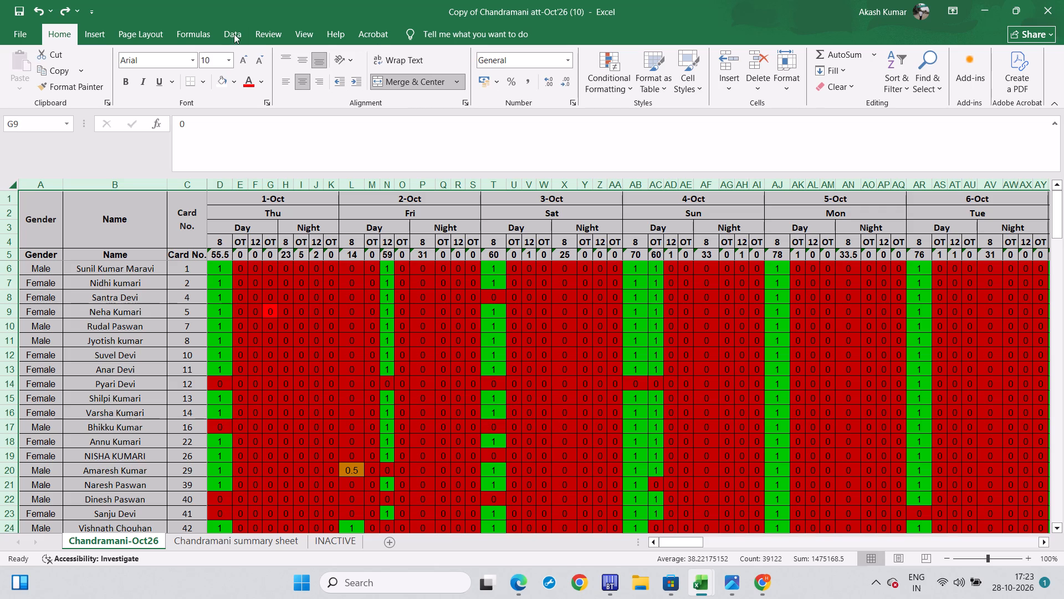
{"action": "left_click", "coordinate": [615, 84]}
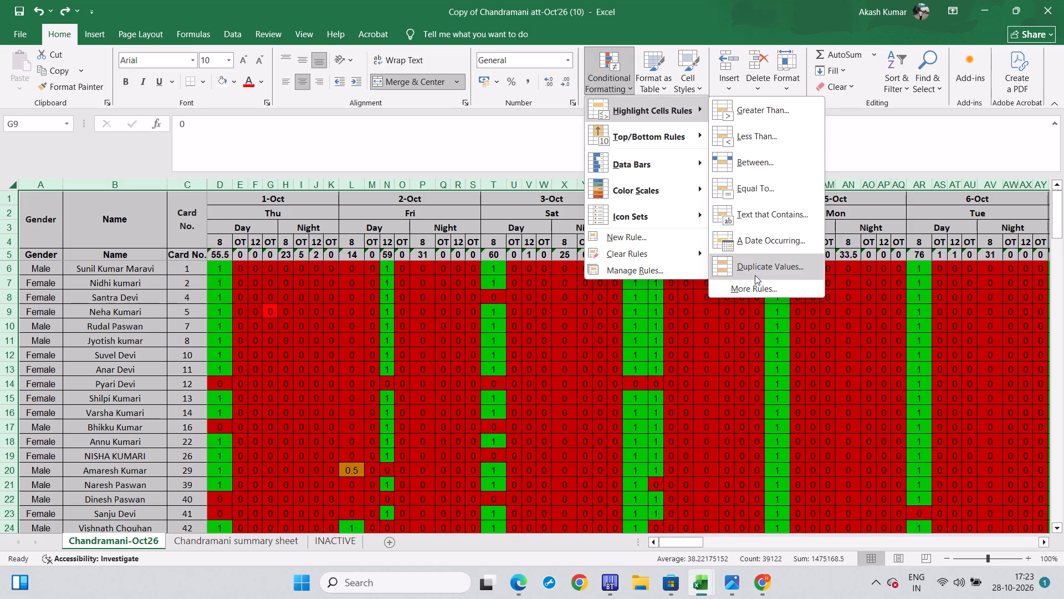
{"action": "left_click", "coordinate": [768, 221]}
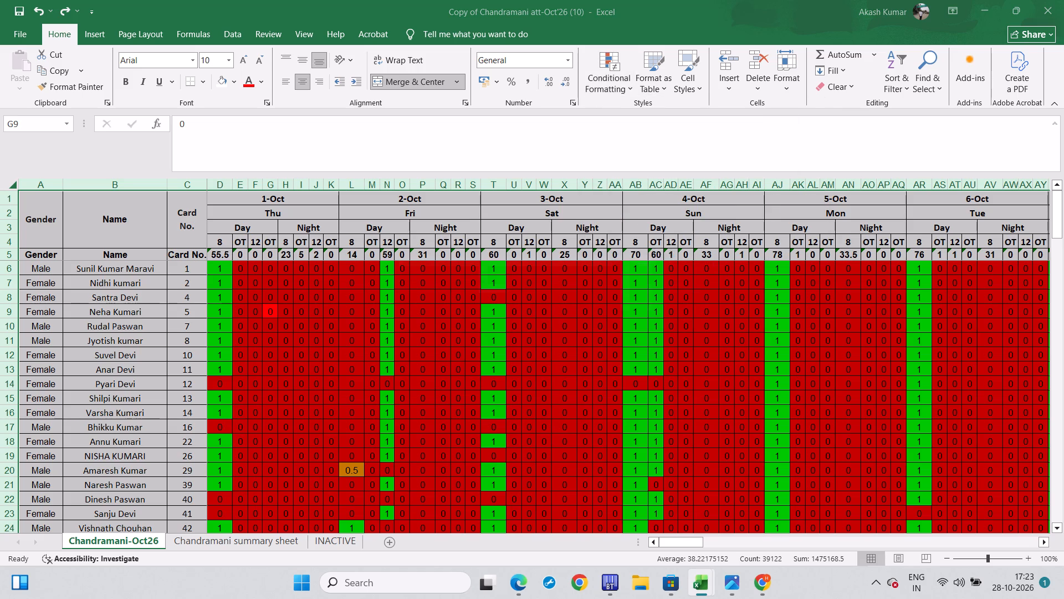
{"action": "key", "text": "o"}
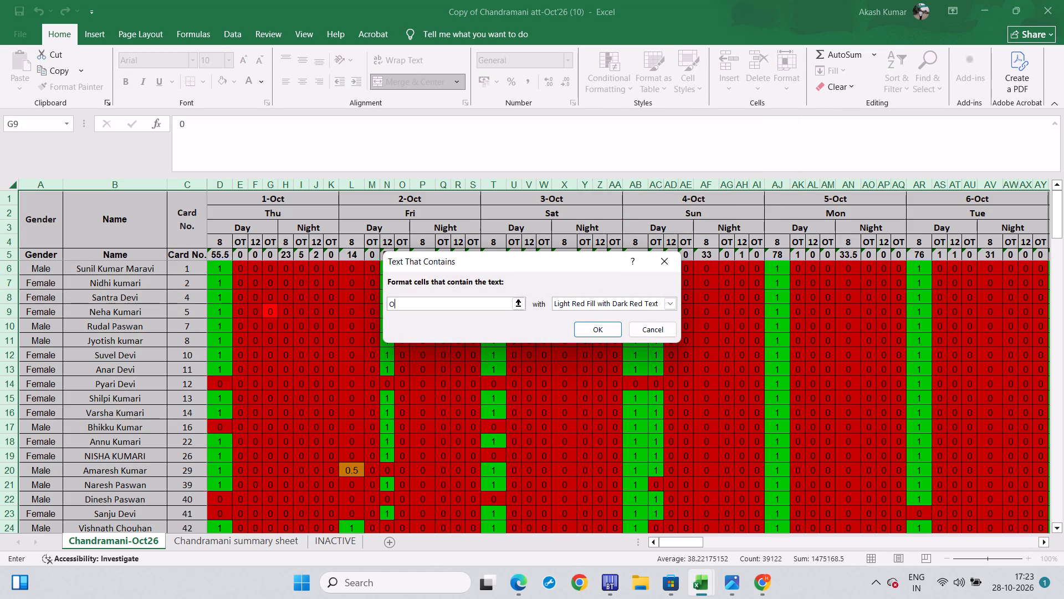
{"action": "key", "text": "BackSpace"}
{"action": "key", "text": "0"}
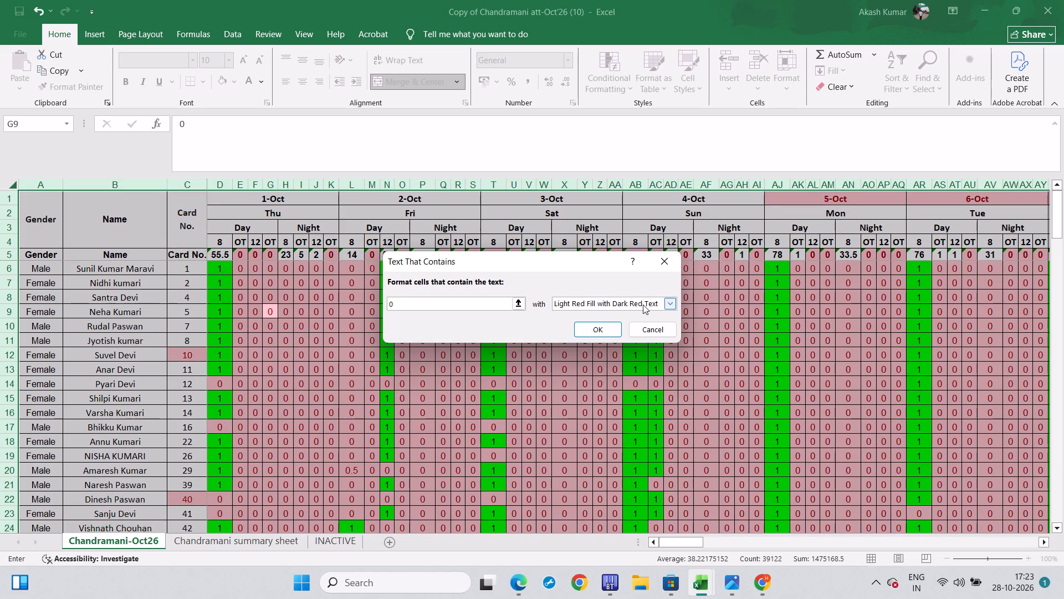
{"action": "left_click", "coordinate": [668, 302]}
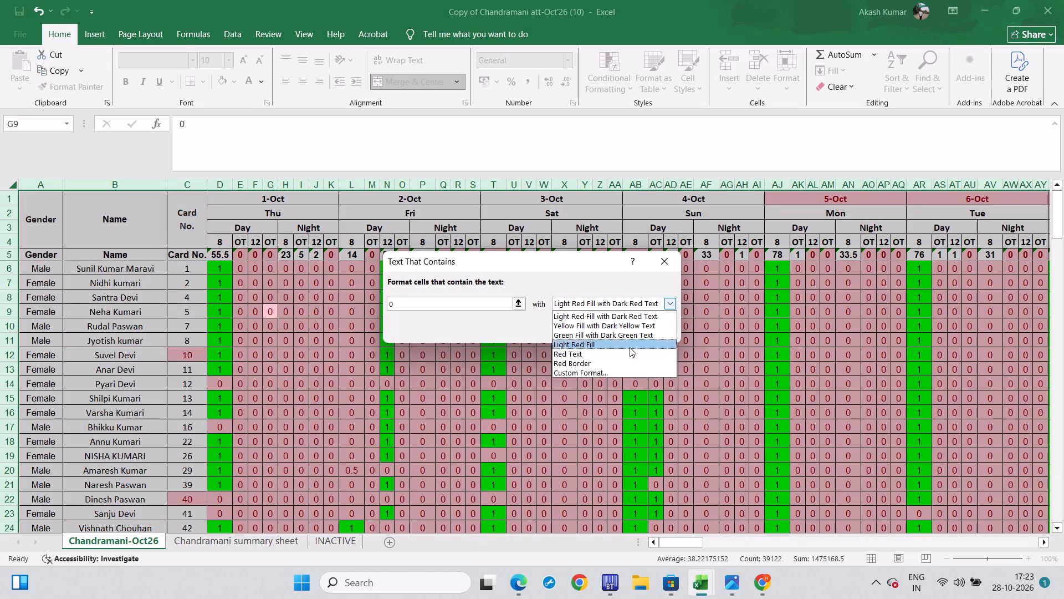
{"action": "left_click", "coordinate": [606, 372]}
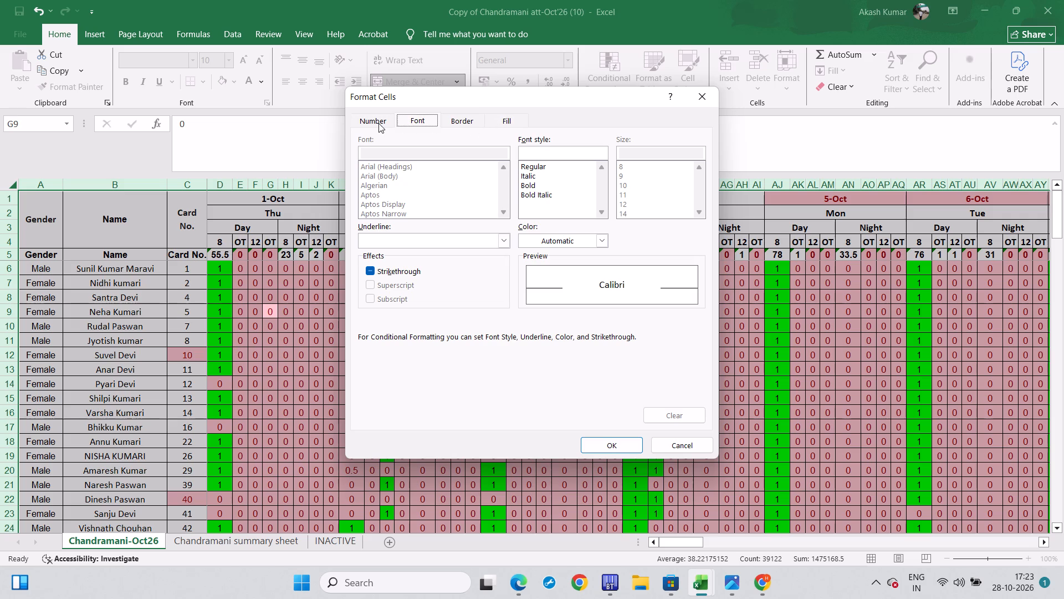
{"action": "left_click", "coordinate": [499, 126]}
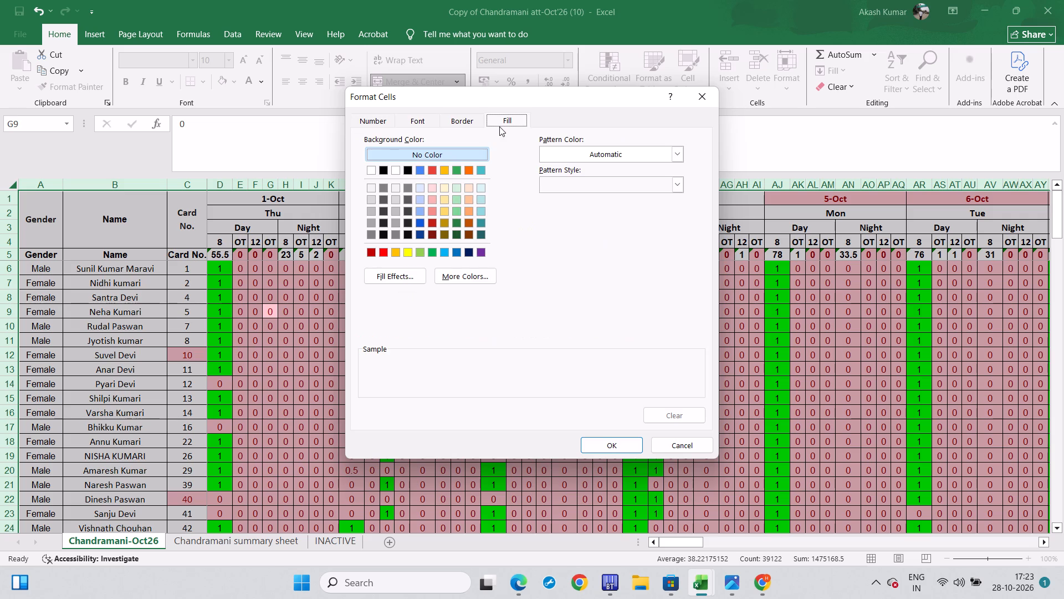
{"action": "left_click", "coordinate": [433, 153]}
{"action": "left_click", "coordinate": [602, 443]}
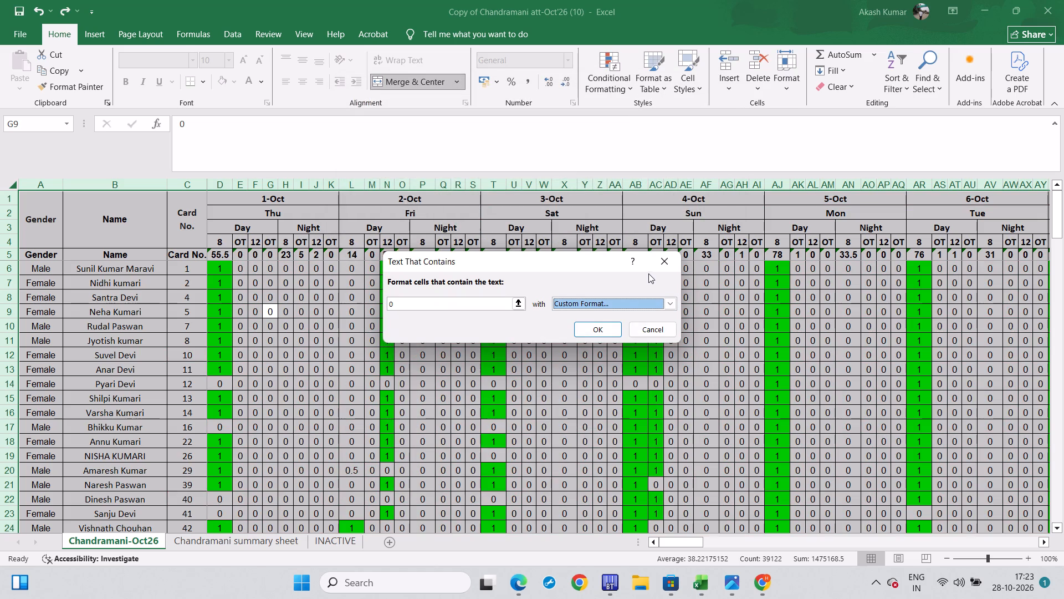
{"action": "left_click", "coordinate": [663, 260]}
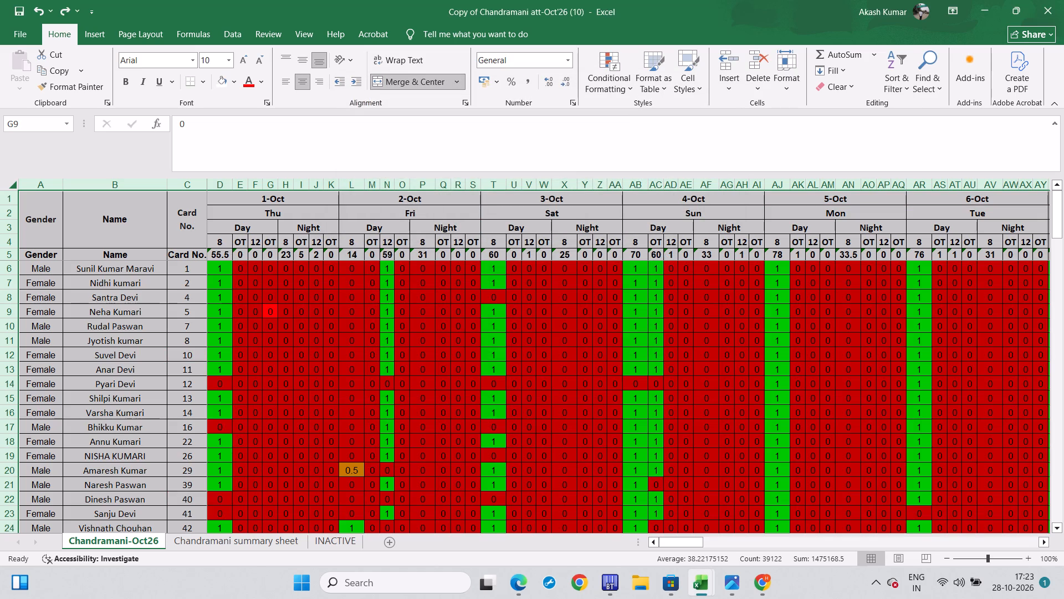
Add a Text that Contains conditional formatting rule giving a custom white fill to every cell containing 0 across the selected attendance sheet.
{"action": "left_click", "coordinate": [616, 83]}
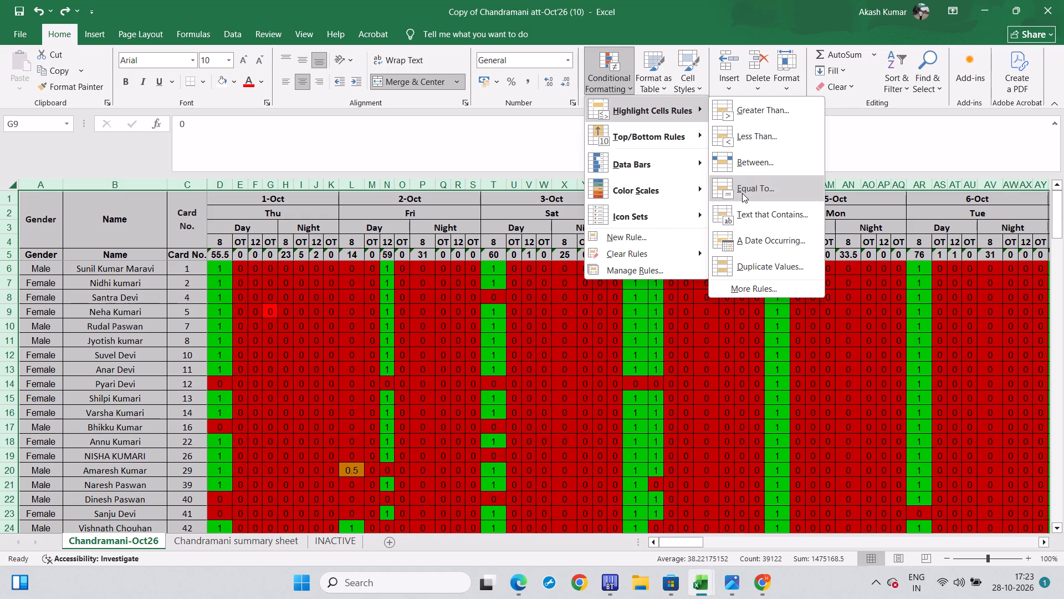
{"action": "left_click", "coordinate": [755, 208]}
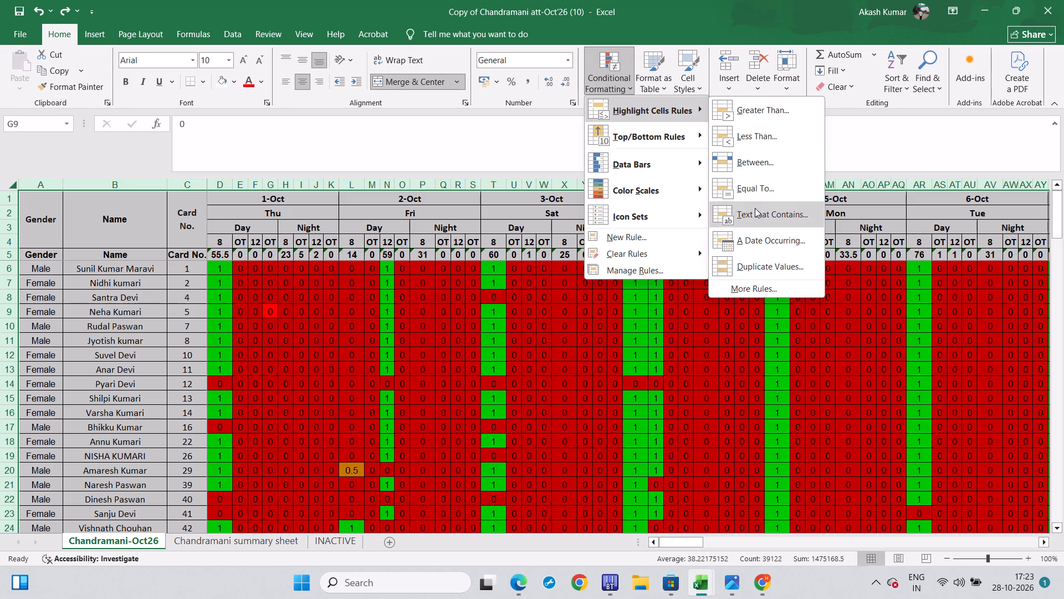
{"action": "key", "text": "0"}
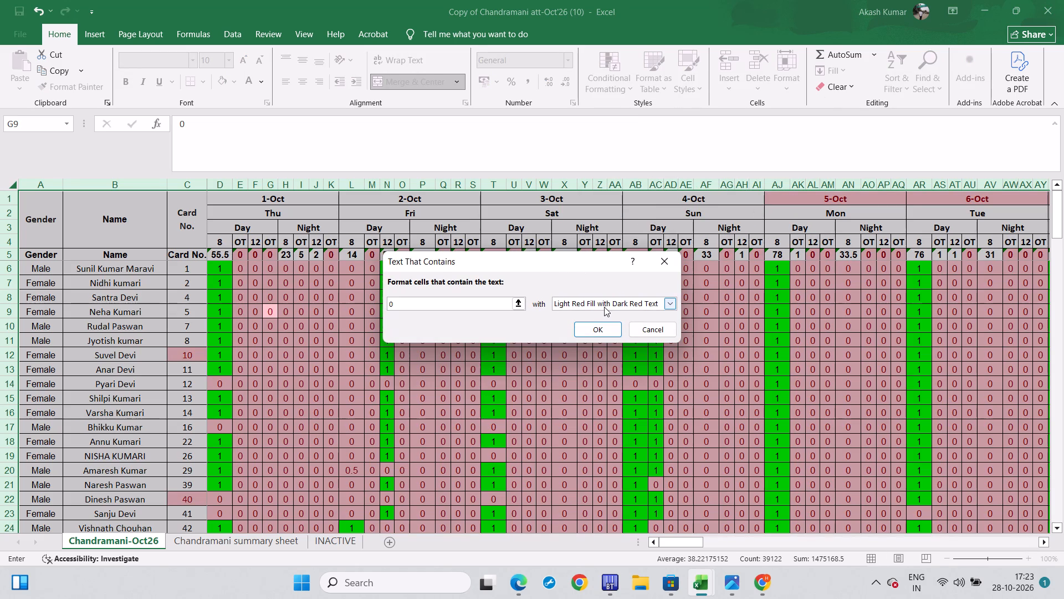
{"action": "left_click", "coordinate": [605, 306]}
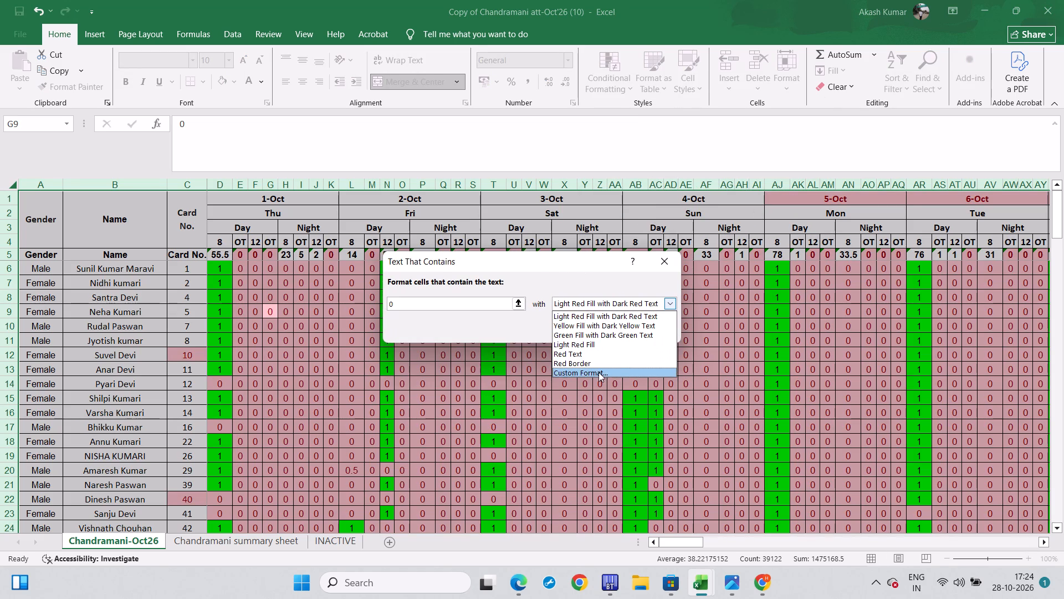
{"action": "left_click", "coordinate": [598, 374]}
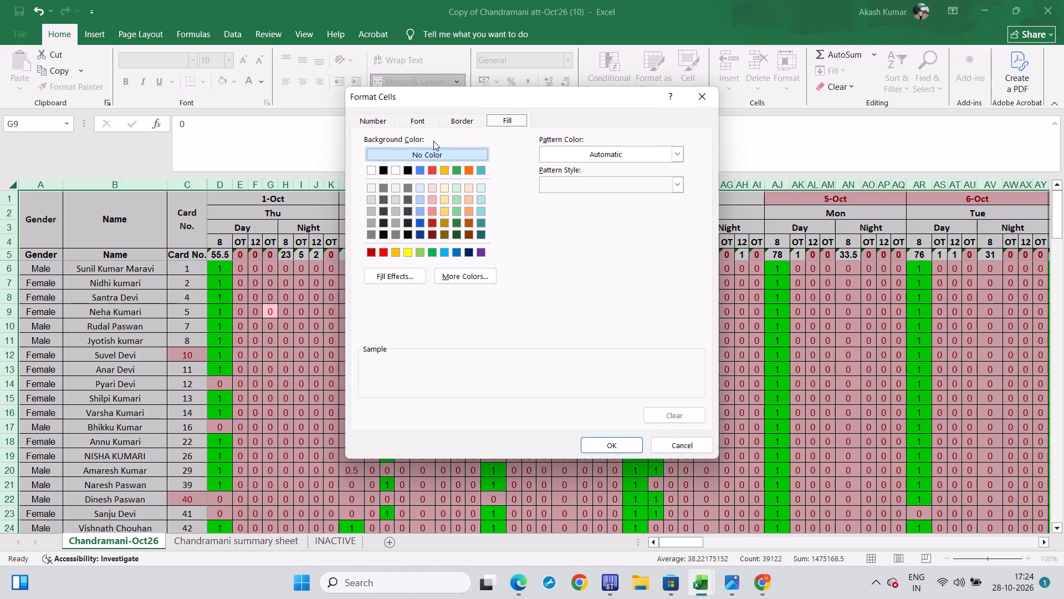
{"action": "left_click", "coordinate": [429, 153]}
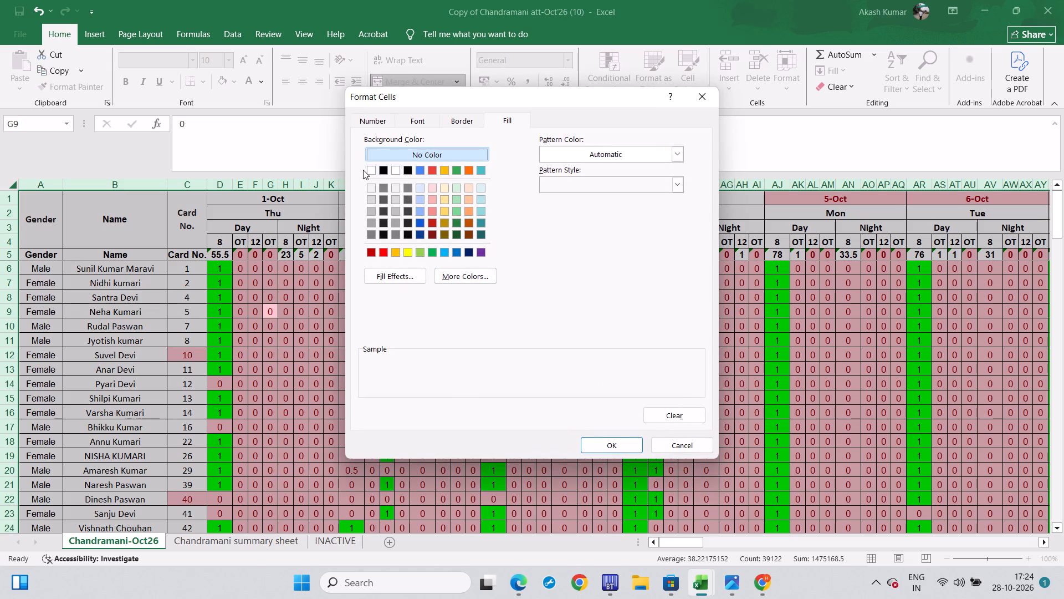
{"action": "left_click", "coordinate": [370, 170]}
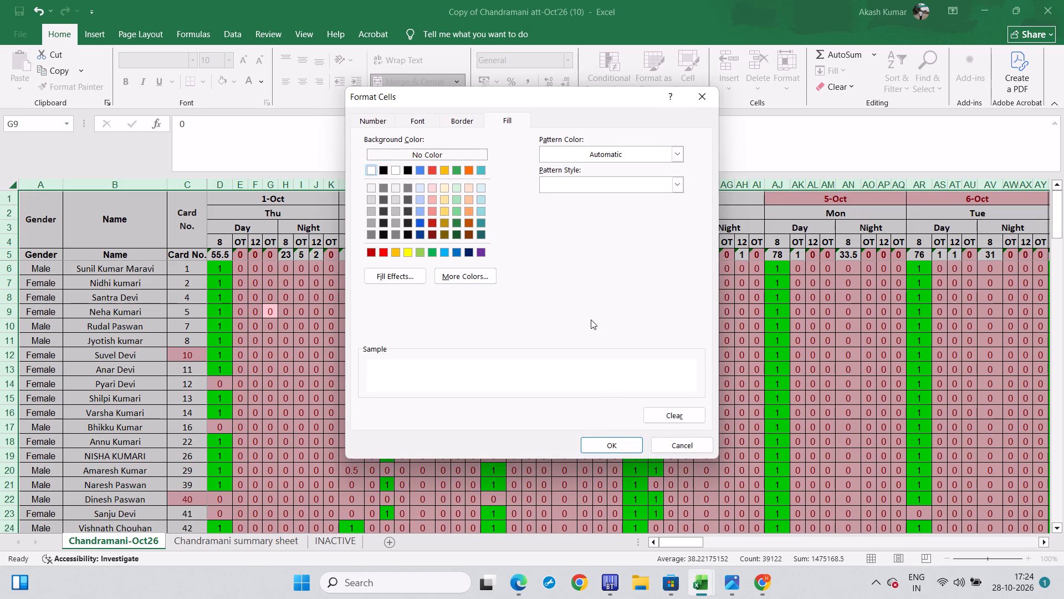
{"action": "left_click", "coordinate": [607, 444]}
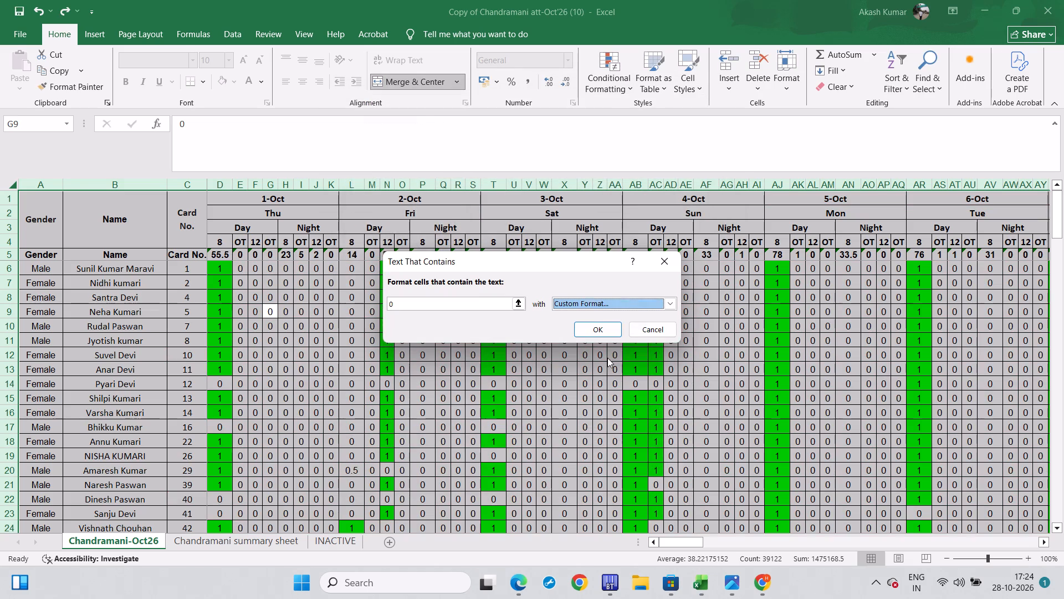
{"action": "left_click", "coordinate": [601, 333]}
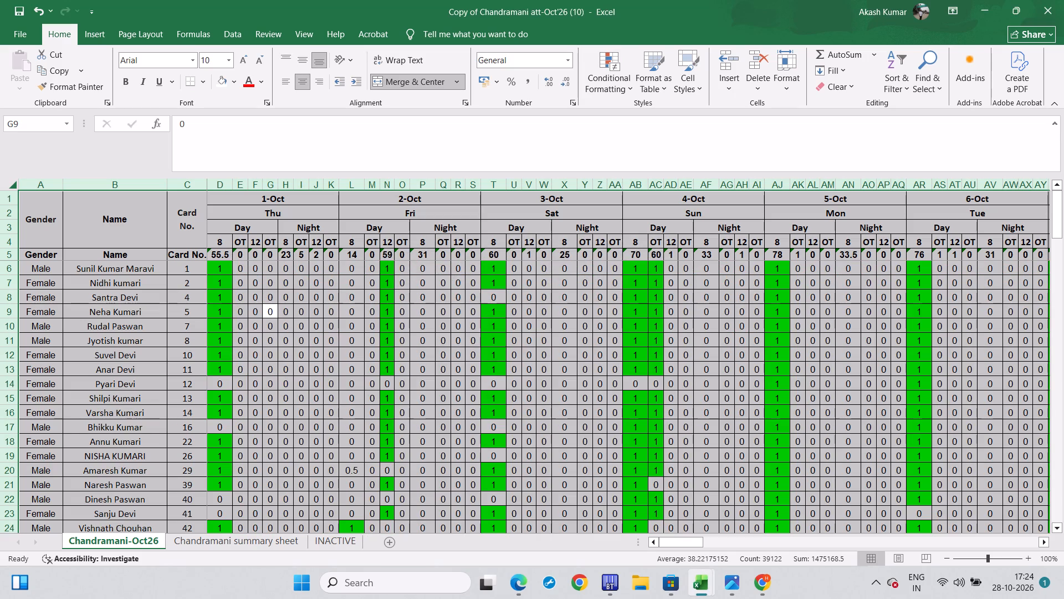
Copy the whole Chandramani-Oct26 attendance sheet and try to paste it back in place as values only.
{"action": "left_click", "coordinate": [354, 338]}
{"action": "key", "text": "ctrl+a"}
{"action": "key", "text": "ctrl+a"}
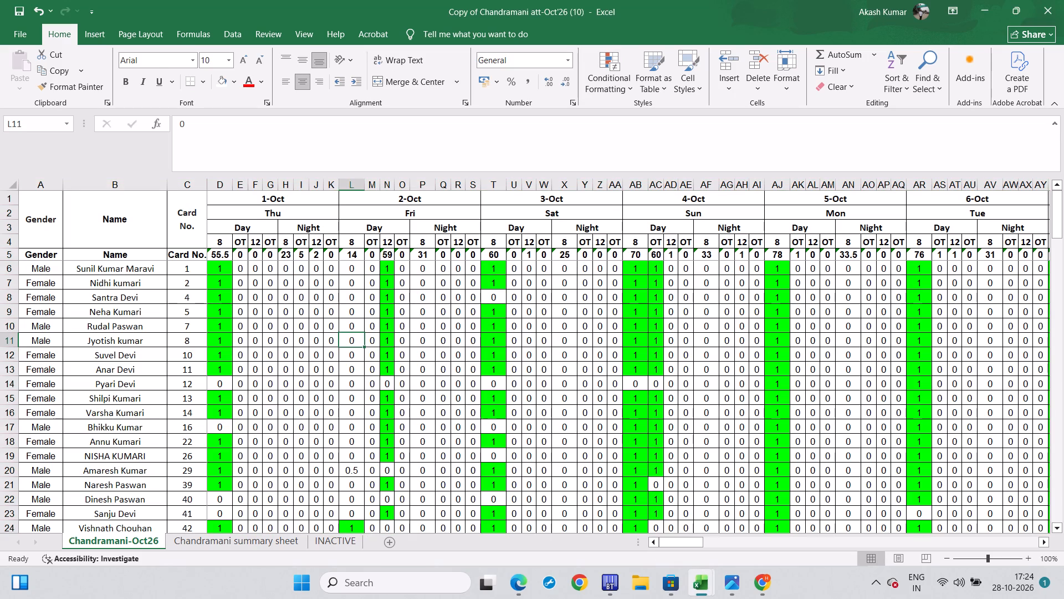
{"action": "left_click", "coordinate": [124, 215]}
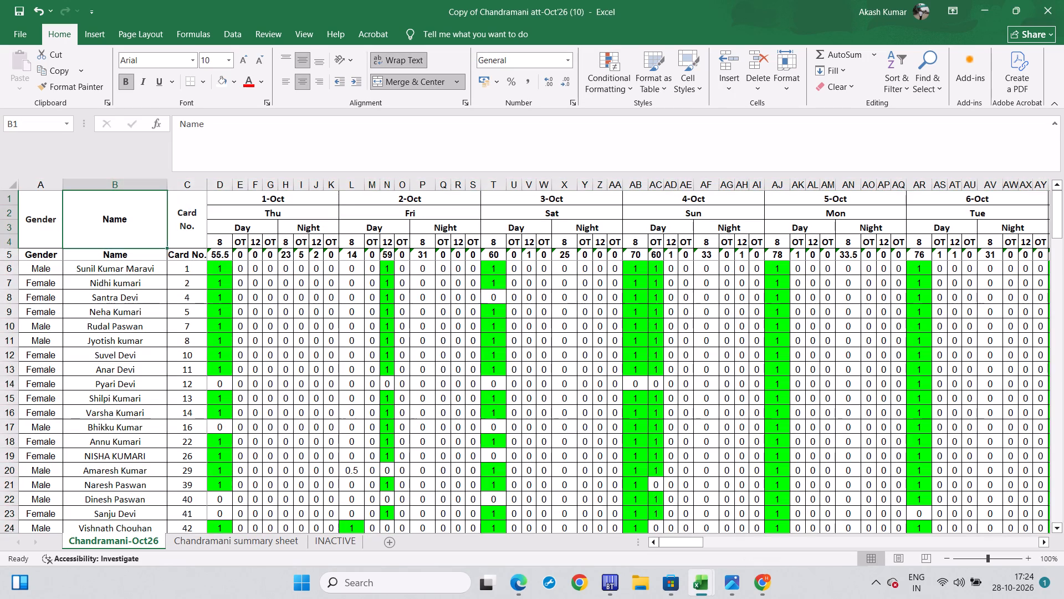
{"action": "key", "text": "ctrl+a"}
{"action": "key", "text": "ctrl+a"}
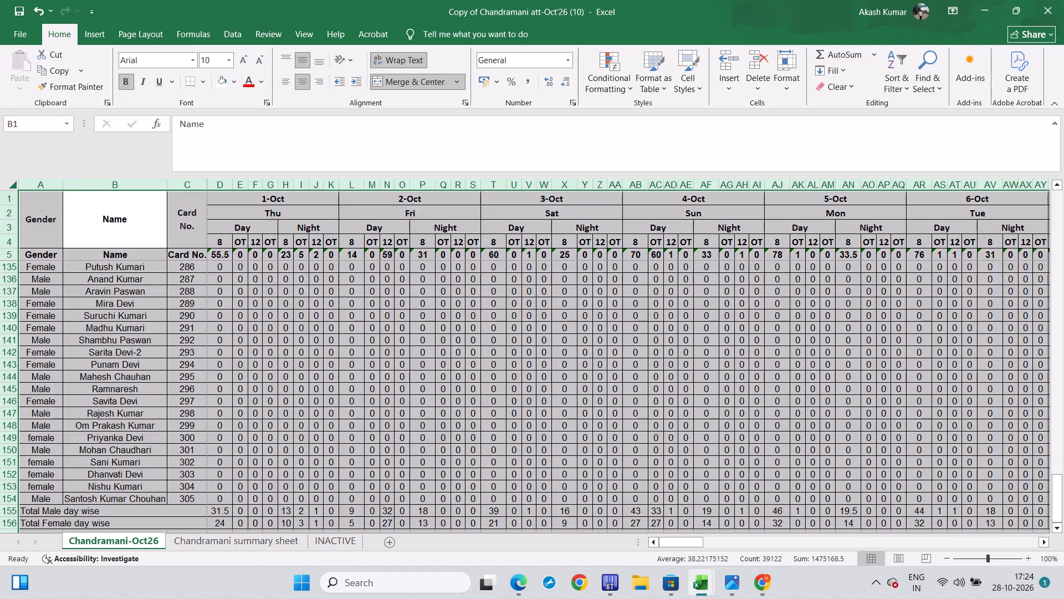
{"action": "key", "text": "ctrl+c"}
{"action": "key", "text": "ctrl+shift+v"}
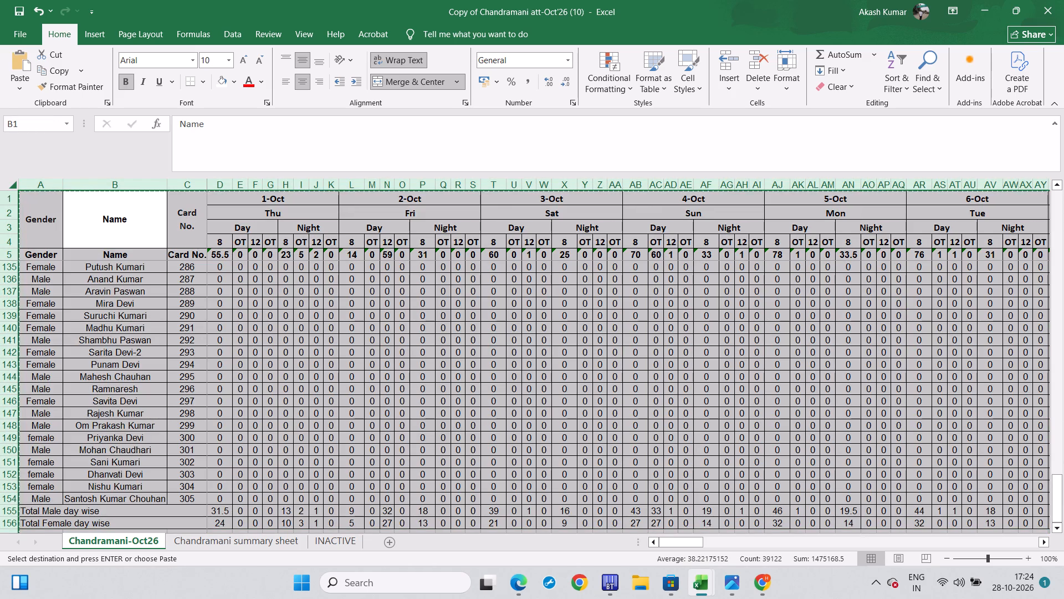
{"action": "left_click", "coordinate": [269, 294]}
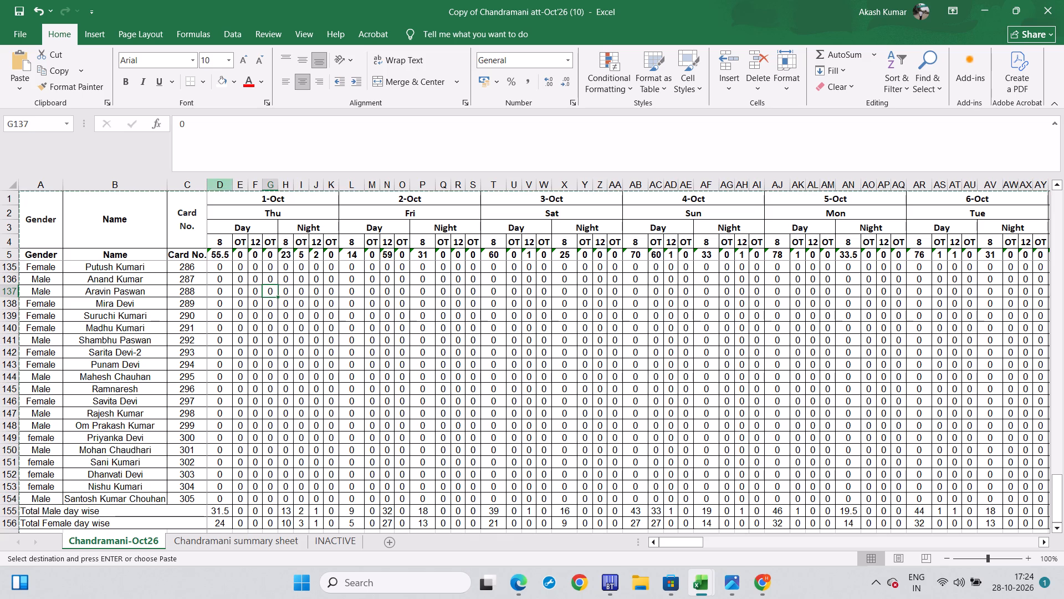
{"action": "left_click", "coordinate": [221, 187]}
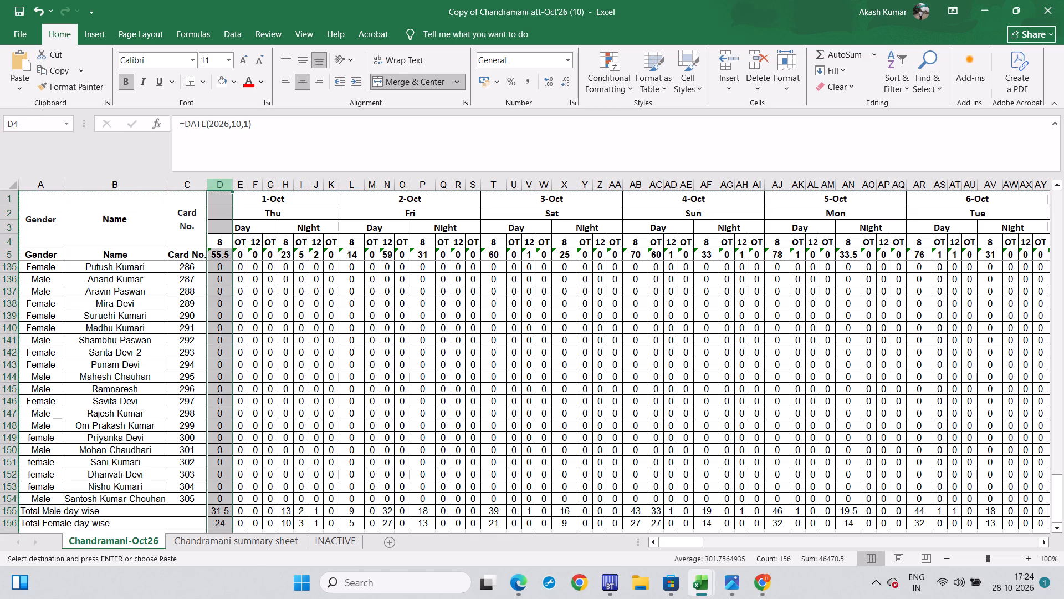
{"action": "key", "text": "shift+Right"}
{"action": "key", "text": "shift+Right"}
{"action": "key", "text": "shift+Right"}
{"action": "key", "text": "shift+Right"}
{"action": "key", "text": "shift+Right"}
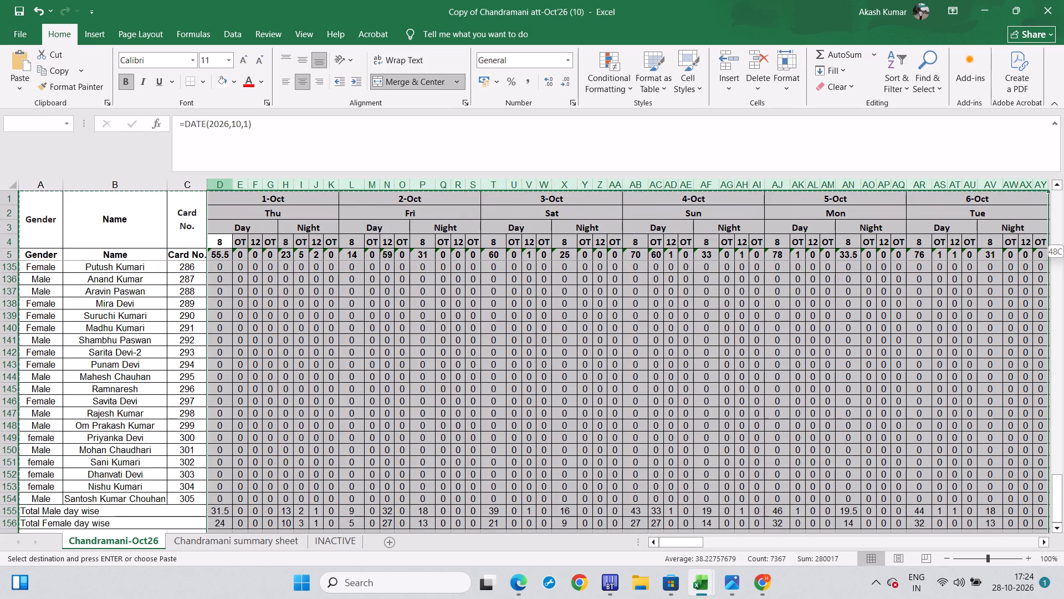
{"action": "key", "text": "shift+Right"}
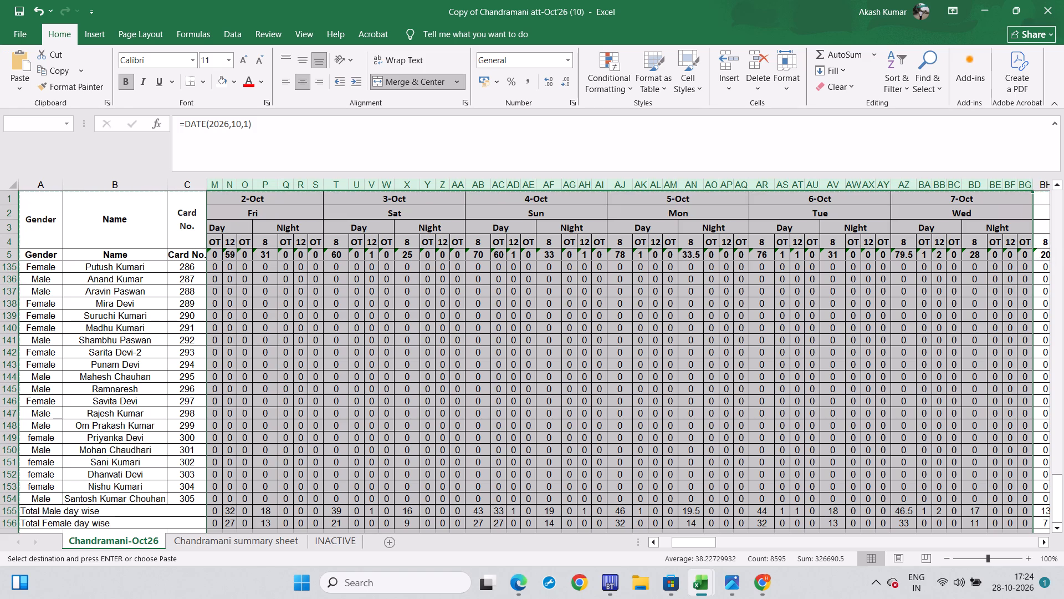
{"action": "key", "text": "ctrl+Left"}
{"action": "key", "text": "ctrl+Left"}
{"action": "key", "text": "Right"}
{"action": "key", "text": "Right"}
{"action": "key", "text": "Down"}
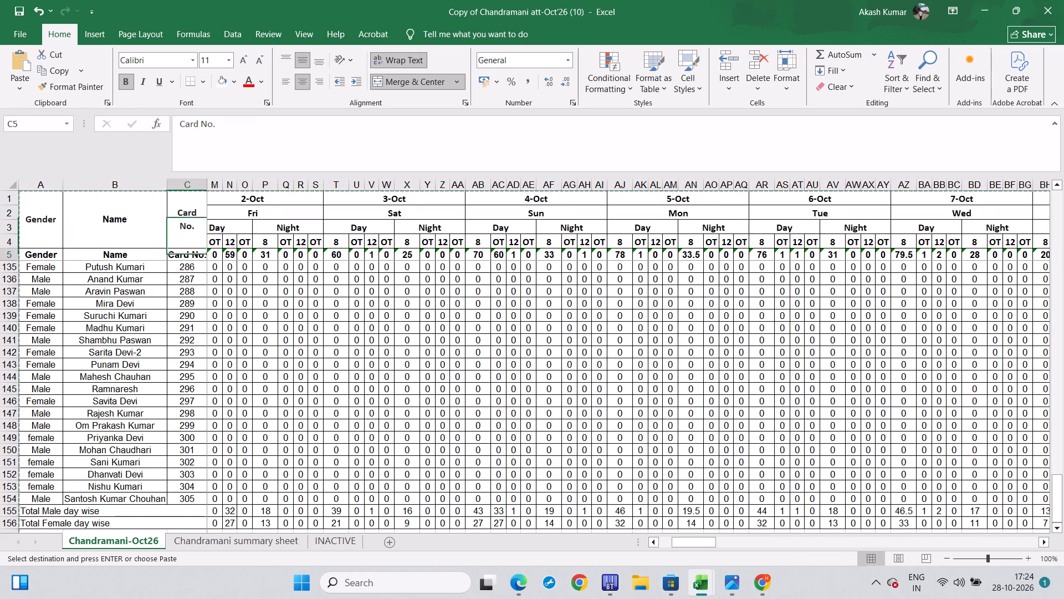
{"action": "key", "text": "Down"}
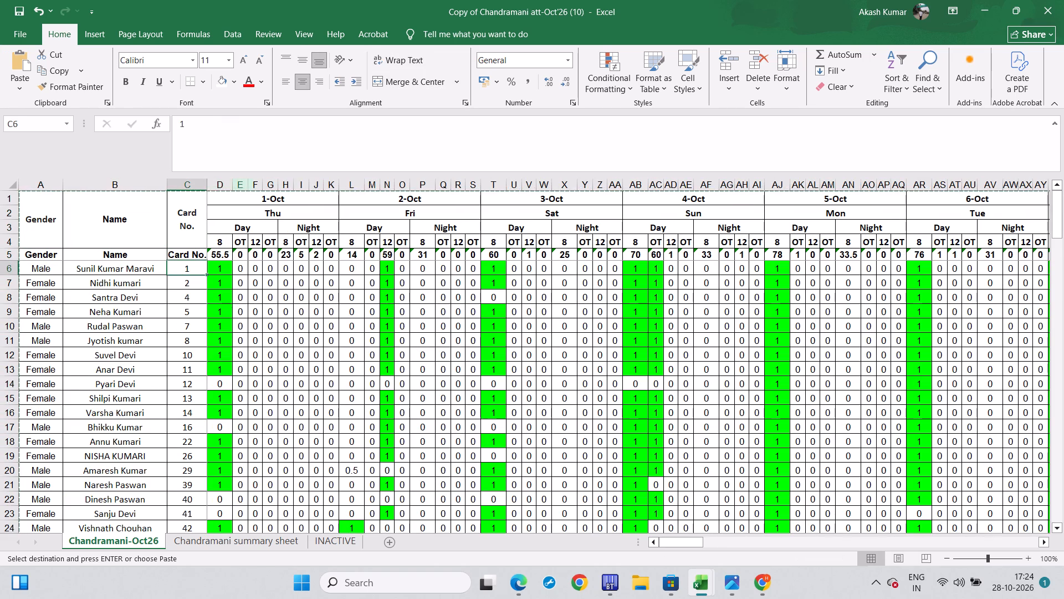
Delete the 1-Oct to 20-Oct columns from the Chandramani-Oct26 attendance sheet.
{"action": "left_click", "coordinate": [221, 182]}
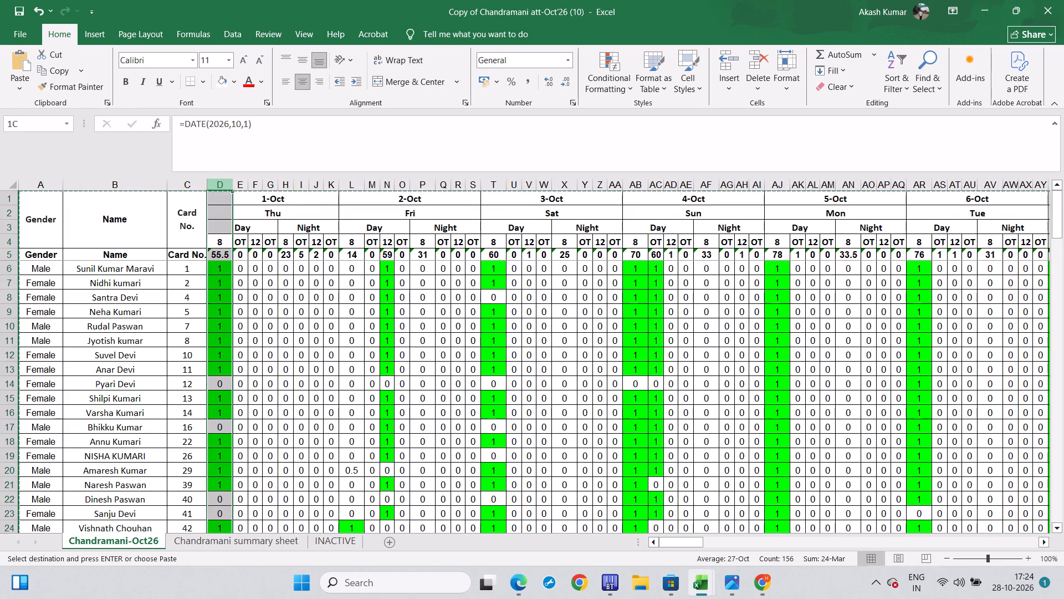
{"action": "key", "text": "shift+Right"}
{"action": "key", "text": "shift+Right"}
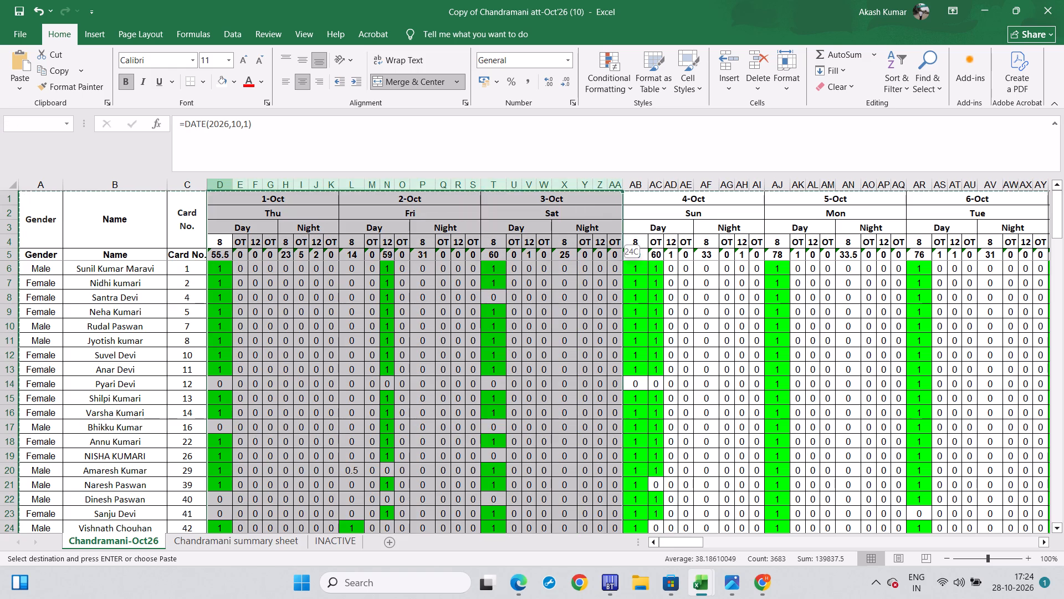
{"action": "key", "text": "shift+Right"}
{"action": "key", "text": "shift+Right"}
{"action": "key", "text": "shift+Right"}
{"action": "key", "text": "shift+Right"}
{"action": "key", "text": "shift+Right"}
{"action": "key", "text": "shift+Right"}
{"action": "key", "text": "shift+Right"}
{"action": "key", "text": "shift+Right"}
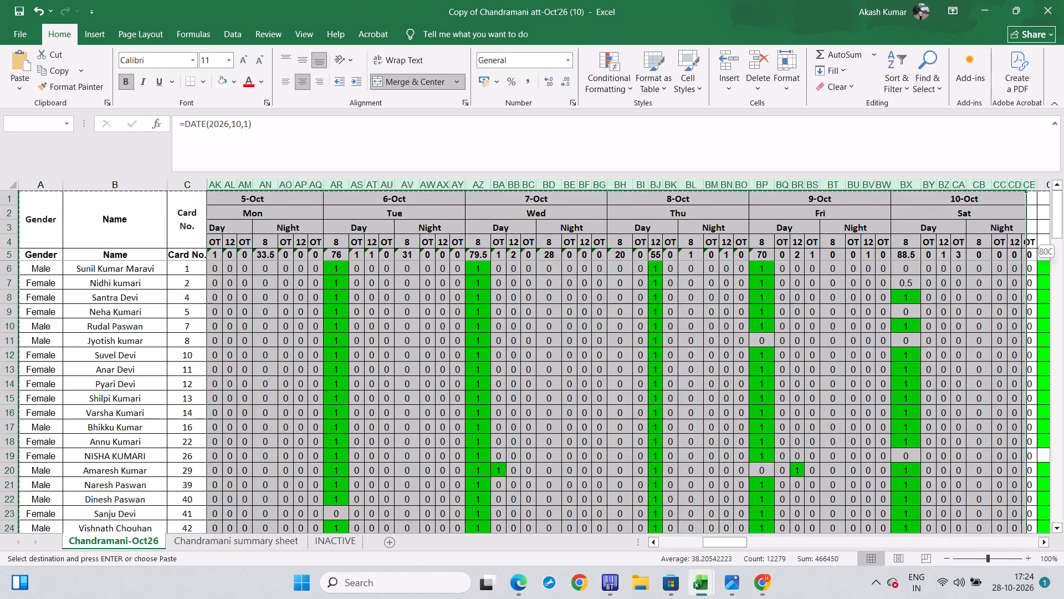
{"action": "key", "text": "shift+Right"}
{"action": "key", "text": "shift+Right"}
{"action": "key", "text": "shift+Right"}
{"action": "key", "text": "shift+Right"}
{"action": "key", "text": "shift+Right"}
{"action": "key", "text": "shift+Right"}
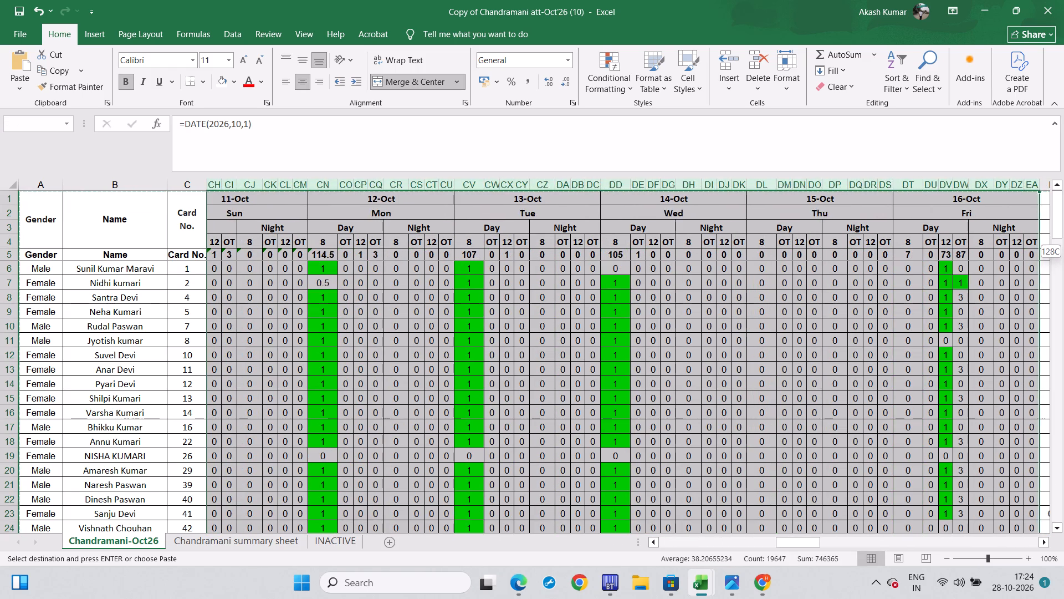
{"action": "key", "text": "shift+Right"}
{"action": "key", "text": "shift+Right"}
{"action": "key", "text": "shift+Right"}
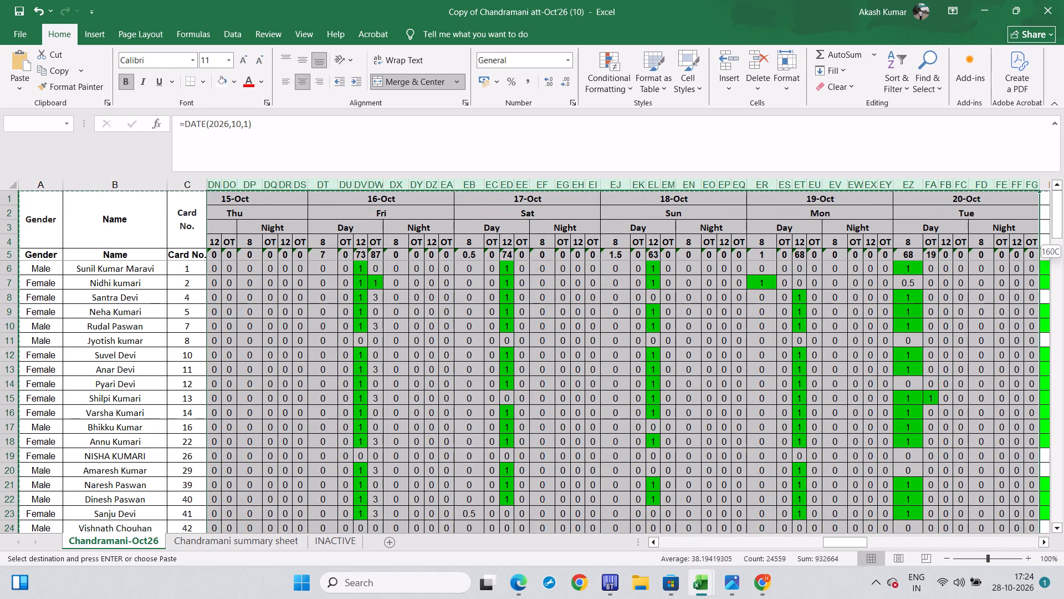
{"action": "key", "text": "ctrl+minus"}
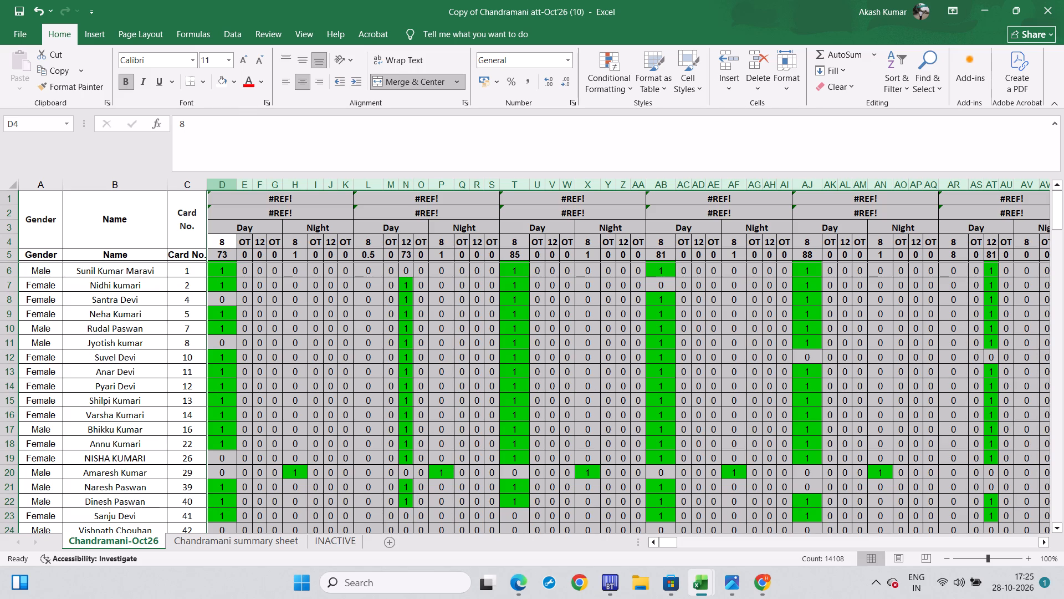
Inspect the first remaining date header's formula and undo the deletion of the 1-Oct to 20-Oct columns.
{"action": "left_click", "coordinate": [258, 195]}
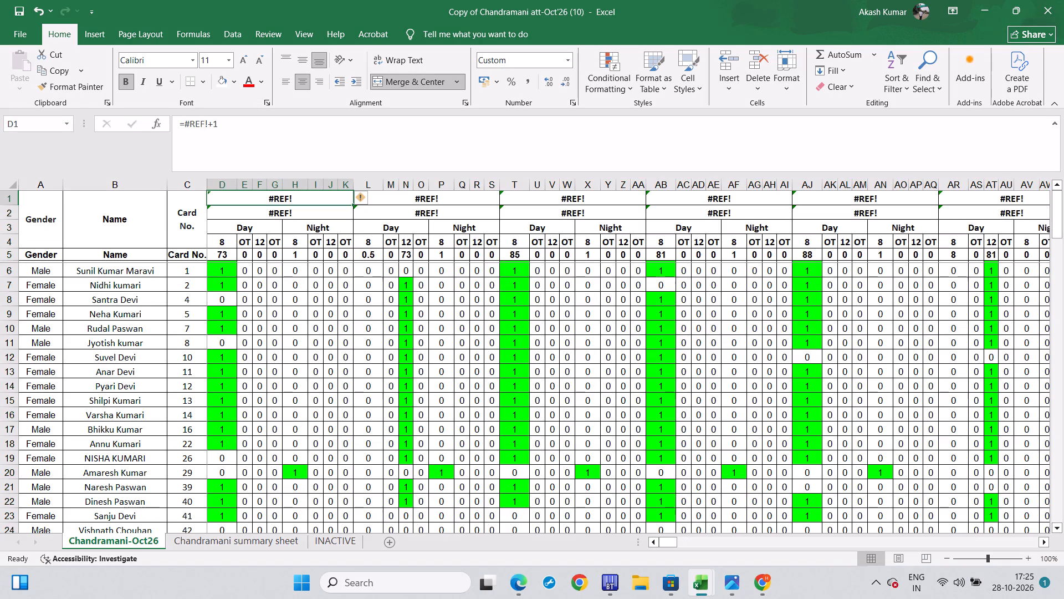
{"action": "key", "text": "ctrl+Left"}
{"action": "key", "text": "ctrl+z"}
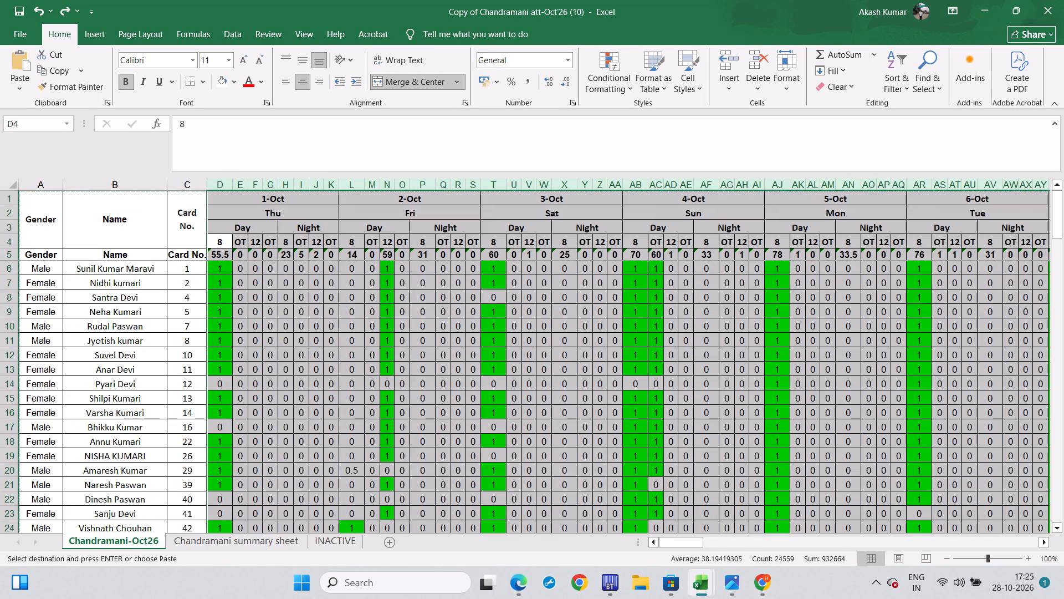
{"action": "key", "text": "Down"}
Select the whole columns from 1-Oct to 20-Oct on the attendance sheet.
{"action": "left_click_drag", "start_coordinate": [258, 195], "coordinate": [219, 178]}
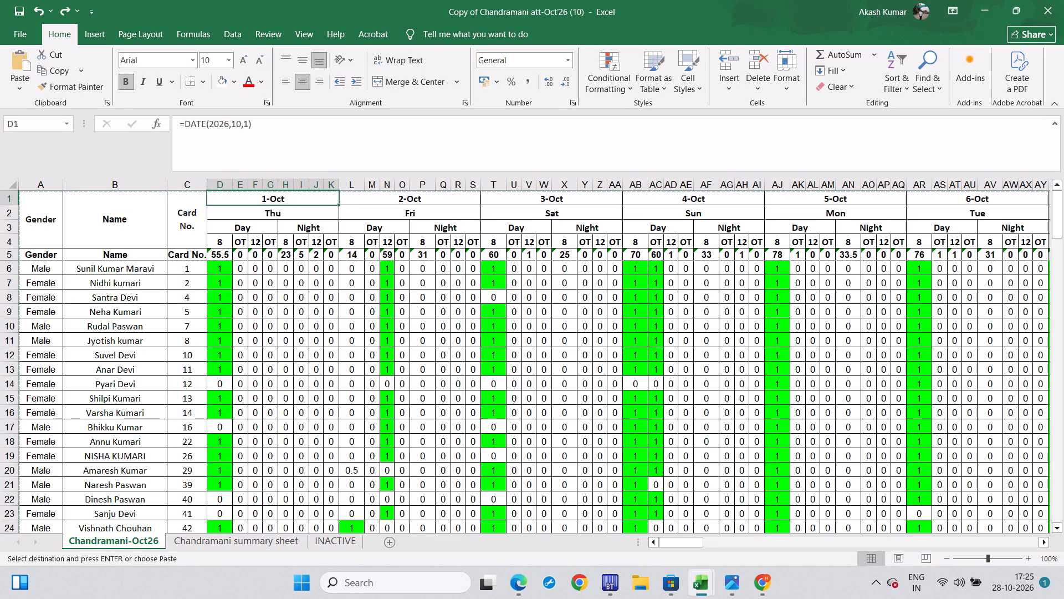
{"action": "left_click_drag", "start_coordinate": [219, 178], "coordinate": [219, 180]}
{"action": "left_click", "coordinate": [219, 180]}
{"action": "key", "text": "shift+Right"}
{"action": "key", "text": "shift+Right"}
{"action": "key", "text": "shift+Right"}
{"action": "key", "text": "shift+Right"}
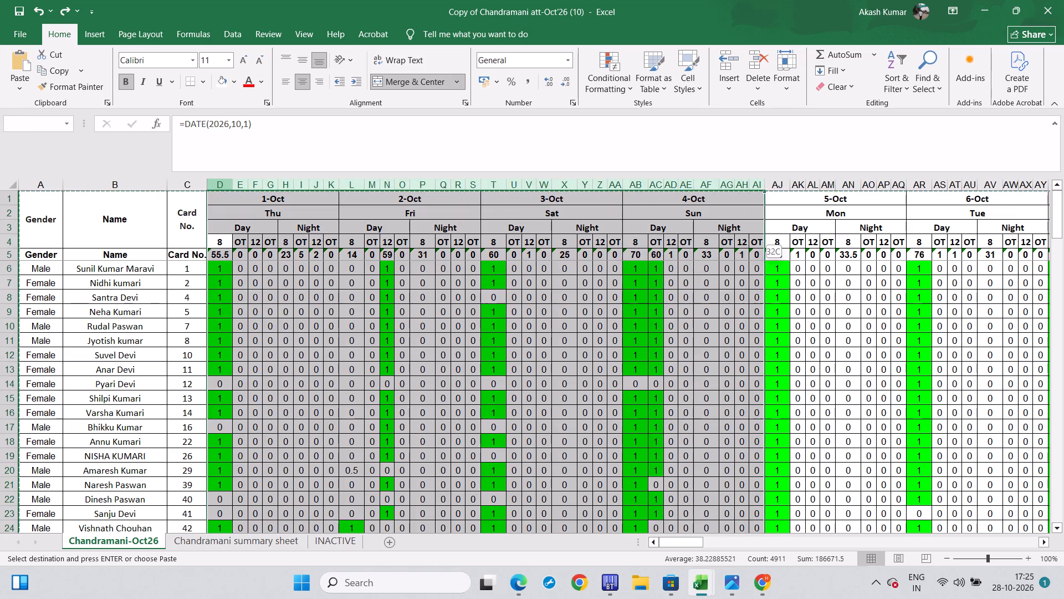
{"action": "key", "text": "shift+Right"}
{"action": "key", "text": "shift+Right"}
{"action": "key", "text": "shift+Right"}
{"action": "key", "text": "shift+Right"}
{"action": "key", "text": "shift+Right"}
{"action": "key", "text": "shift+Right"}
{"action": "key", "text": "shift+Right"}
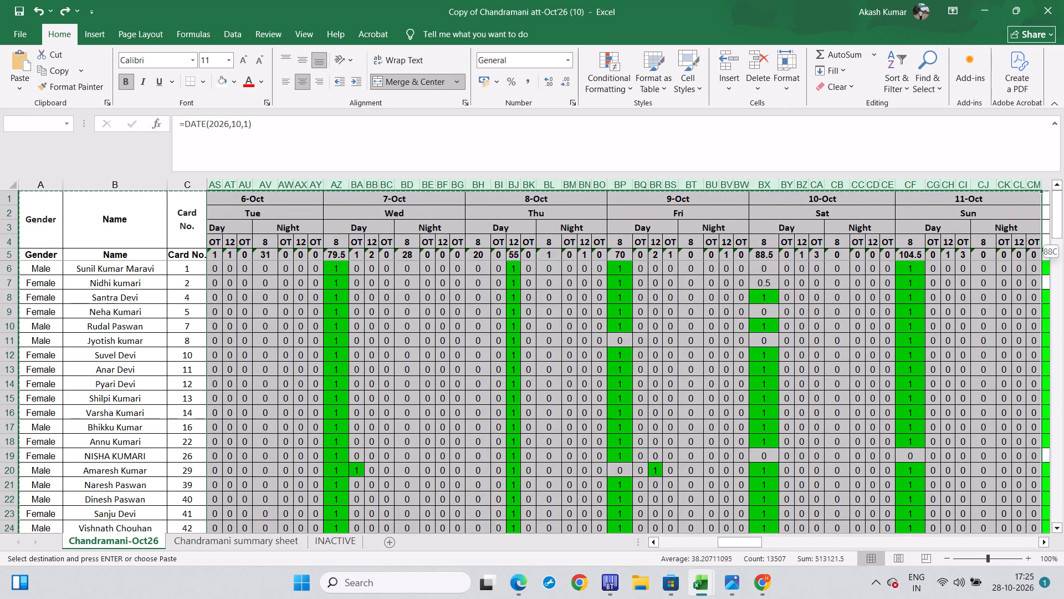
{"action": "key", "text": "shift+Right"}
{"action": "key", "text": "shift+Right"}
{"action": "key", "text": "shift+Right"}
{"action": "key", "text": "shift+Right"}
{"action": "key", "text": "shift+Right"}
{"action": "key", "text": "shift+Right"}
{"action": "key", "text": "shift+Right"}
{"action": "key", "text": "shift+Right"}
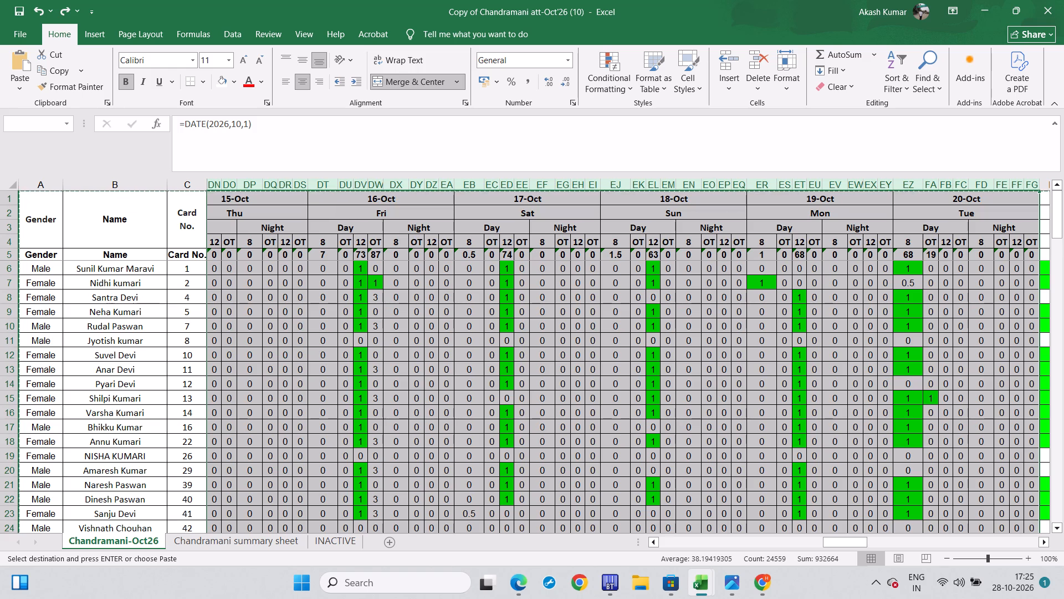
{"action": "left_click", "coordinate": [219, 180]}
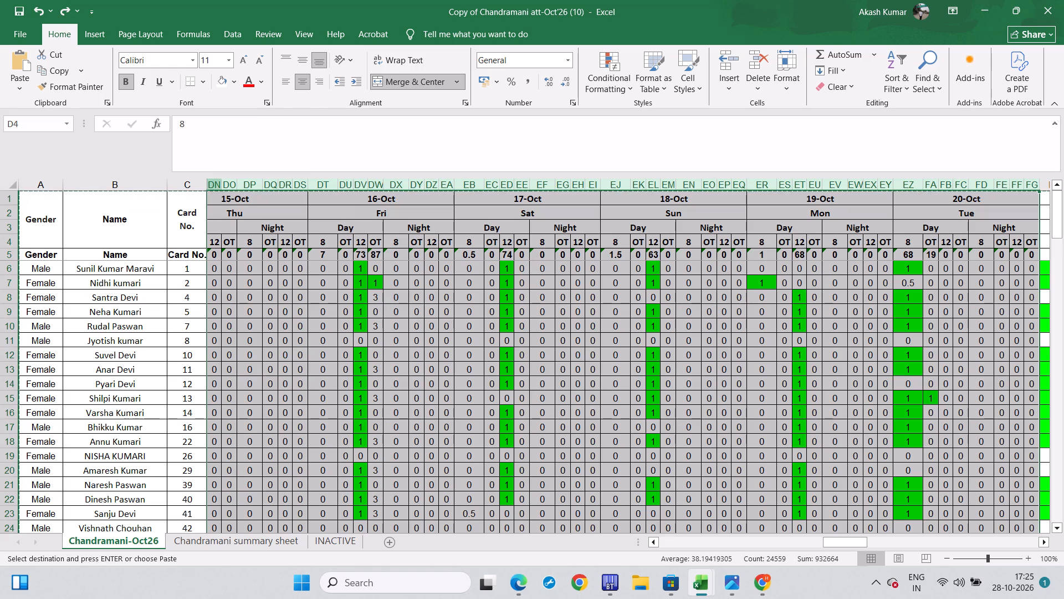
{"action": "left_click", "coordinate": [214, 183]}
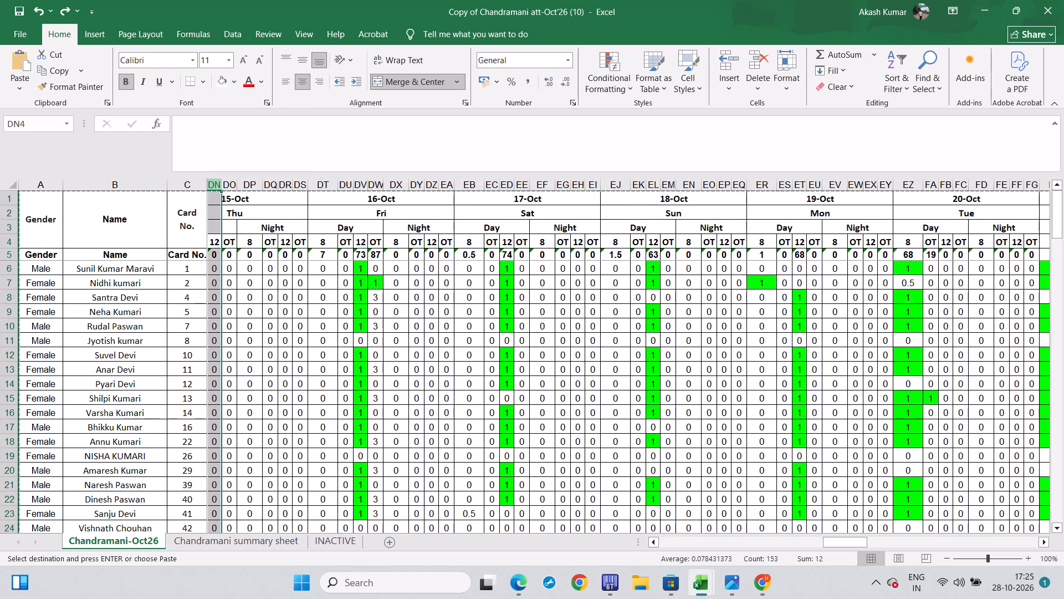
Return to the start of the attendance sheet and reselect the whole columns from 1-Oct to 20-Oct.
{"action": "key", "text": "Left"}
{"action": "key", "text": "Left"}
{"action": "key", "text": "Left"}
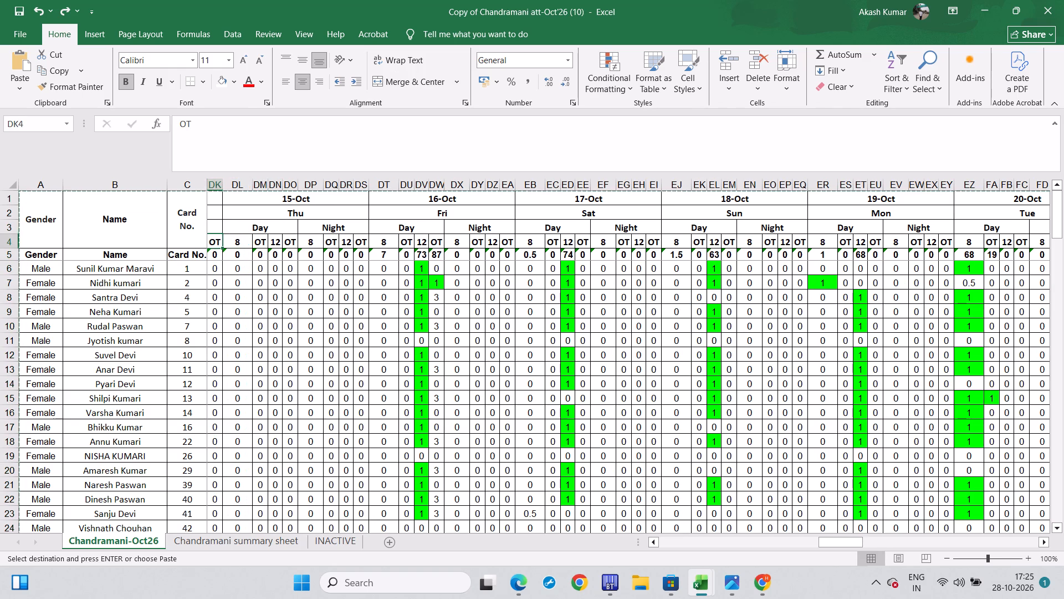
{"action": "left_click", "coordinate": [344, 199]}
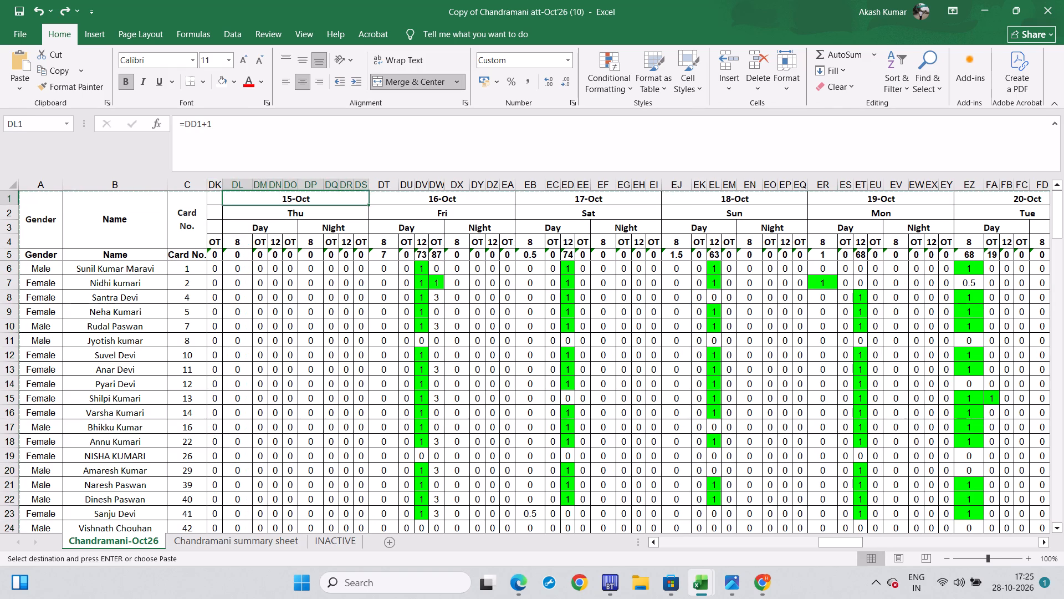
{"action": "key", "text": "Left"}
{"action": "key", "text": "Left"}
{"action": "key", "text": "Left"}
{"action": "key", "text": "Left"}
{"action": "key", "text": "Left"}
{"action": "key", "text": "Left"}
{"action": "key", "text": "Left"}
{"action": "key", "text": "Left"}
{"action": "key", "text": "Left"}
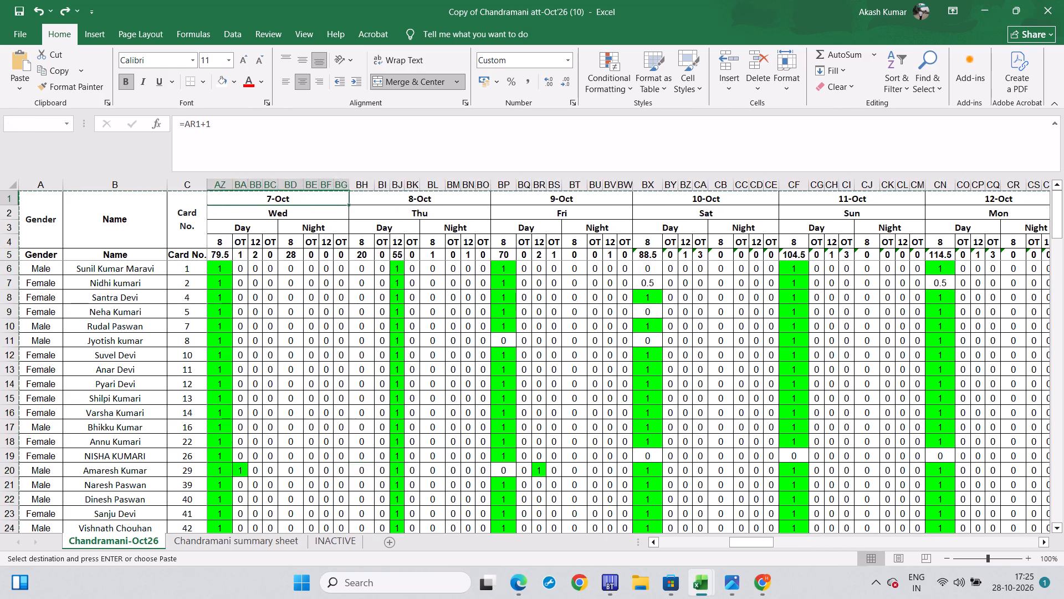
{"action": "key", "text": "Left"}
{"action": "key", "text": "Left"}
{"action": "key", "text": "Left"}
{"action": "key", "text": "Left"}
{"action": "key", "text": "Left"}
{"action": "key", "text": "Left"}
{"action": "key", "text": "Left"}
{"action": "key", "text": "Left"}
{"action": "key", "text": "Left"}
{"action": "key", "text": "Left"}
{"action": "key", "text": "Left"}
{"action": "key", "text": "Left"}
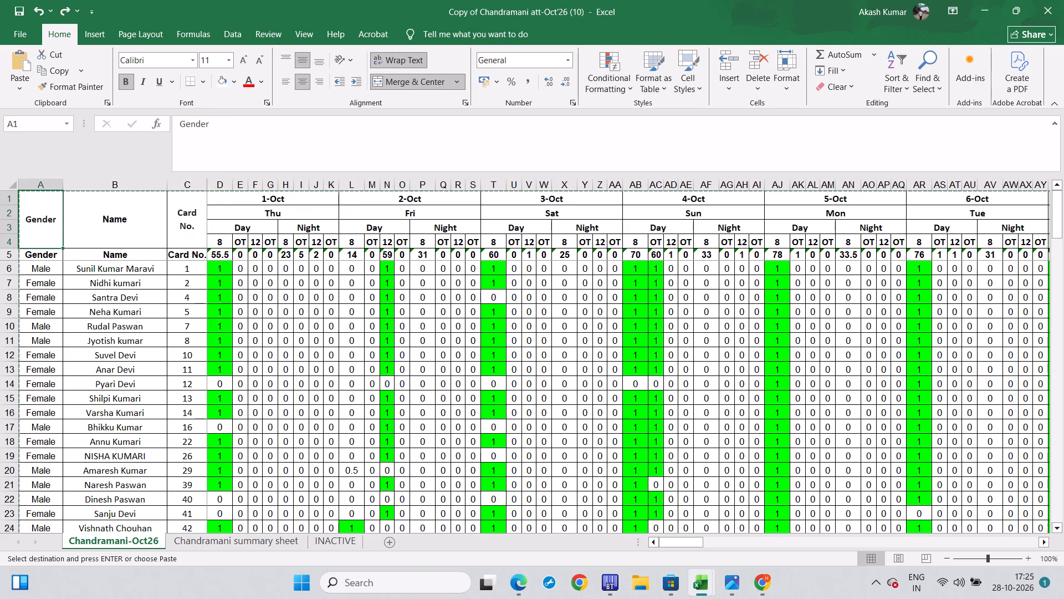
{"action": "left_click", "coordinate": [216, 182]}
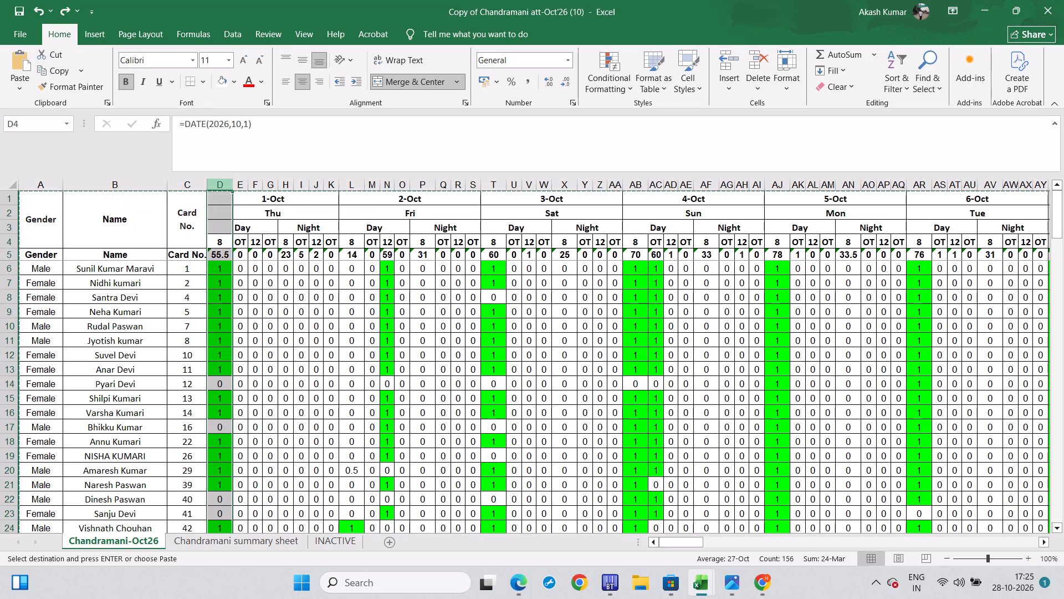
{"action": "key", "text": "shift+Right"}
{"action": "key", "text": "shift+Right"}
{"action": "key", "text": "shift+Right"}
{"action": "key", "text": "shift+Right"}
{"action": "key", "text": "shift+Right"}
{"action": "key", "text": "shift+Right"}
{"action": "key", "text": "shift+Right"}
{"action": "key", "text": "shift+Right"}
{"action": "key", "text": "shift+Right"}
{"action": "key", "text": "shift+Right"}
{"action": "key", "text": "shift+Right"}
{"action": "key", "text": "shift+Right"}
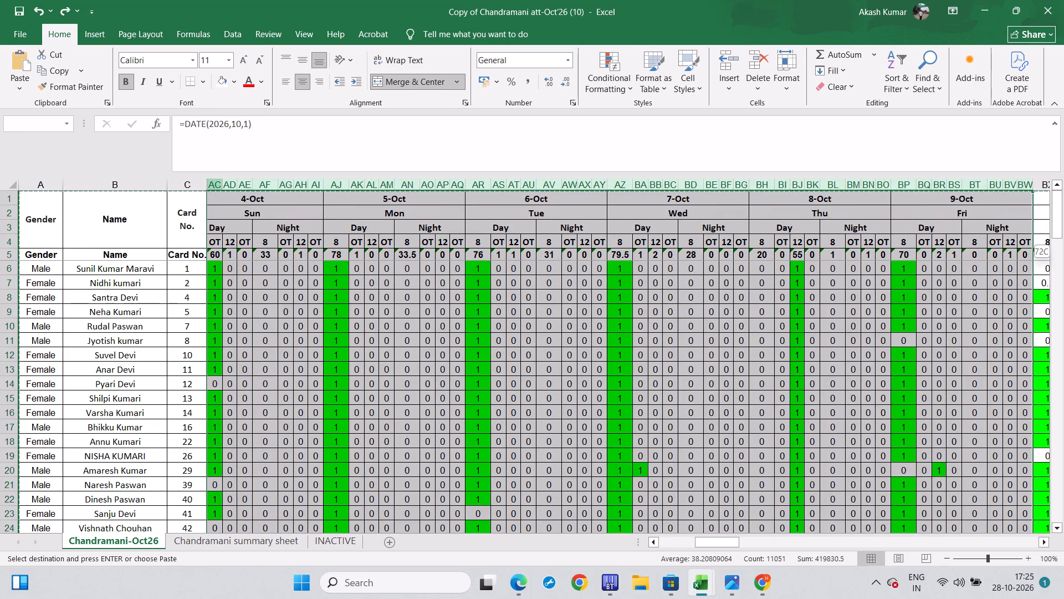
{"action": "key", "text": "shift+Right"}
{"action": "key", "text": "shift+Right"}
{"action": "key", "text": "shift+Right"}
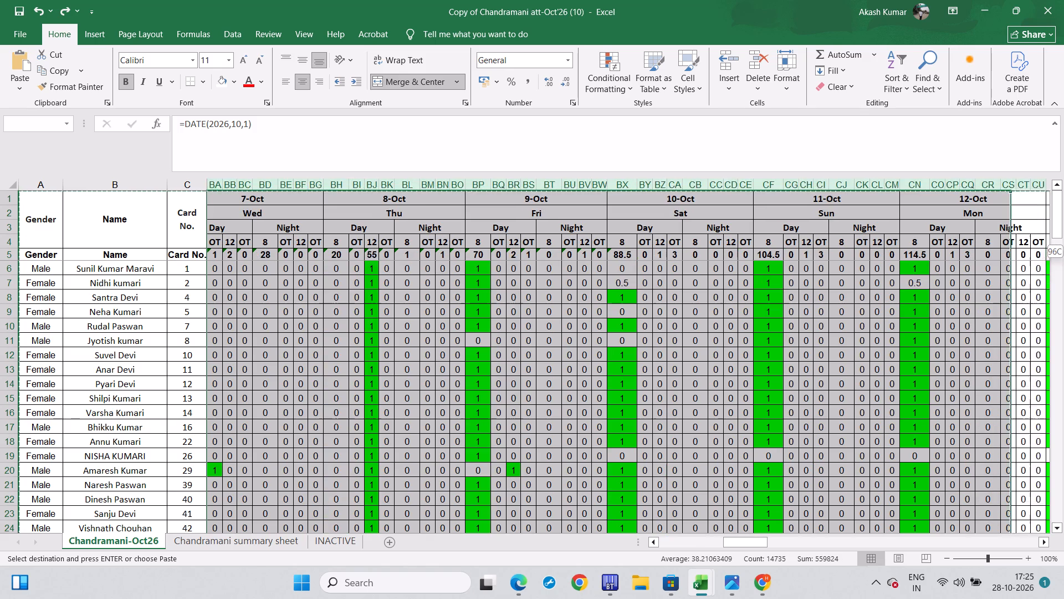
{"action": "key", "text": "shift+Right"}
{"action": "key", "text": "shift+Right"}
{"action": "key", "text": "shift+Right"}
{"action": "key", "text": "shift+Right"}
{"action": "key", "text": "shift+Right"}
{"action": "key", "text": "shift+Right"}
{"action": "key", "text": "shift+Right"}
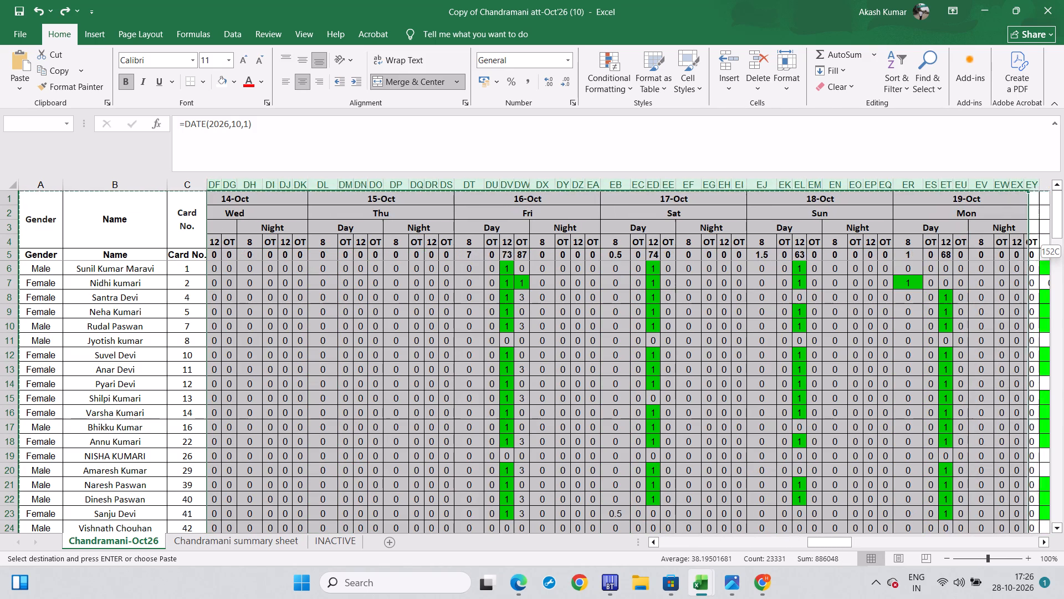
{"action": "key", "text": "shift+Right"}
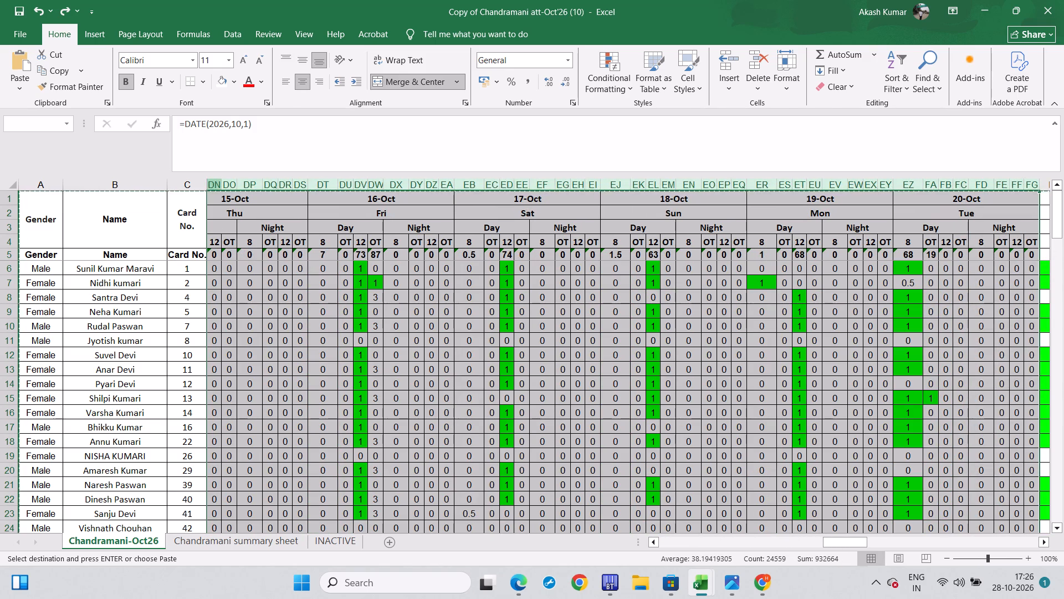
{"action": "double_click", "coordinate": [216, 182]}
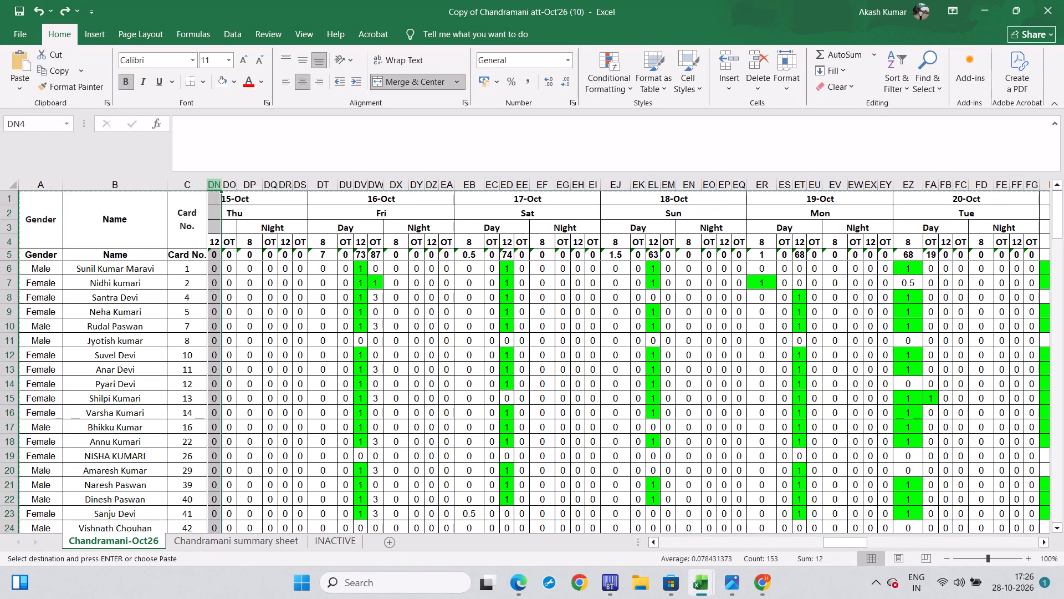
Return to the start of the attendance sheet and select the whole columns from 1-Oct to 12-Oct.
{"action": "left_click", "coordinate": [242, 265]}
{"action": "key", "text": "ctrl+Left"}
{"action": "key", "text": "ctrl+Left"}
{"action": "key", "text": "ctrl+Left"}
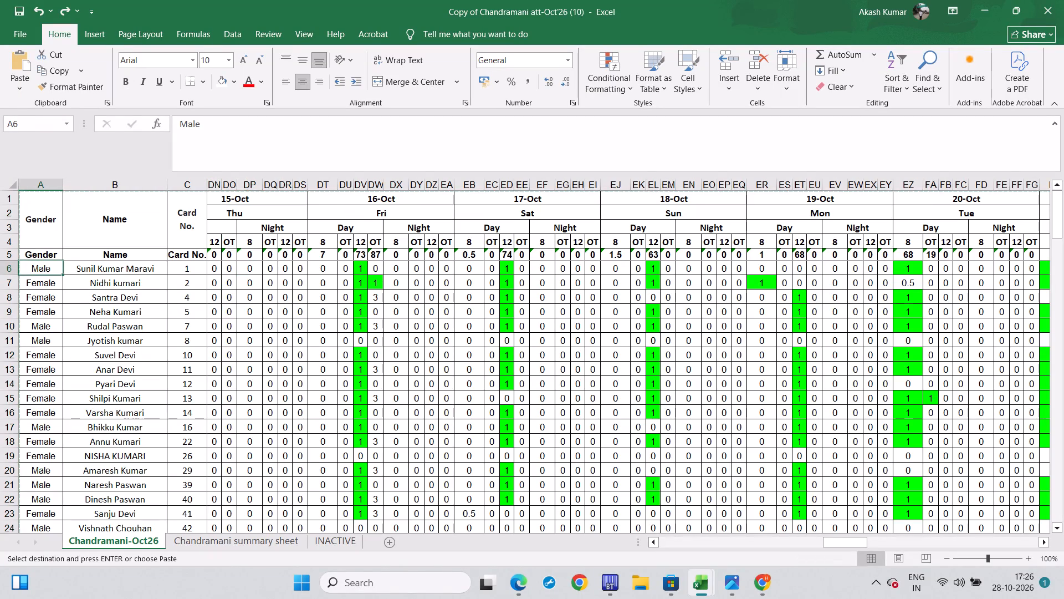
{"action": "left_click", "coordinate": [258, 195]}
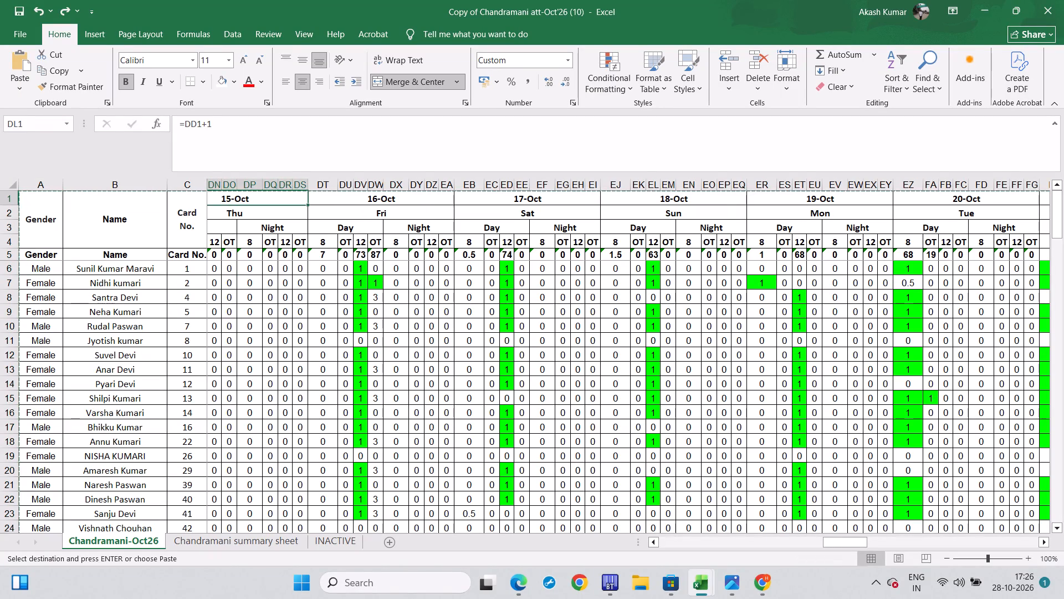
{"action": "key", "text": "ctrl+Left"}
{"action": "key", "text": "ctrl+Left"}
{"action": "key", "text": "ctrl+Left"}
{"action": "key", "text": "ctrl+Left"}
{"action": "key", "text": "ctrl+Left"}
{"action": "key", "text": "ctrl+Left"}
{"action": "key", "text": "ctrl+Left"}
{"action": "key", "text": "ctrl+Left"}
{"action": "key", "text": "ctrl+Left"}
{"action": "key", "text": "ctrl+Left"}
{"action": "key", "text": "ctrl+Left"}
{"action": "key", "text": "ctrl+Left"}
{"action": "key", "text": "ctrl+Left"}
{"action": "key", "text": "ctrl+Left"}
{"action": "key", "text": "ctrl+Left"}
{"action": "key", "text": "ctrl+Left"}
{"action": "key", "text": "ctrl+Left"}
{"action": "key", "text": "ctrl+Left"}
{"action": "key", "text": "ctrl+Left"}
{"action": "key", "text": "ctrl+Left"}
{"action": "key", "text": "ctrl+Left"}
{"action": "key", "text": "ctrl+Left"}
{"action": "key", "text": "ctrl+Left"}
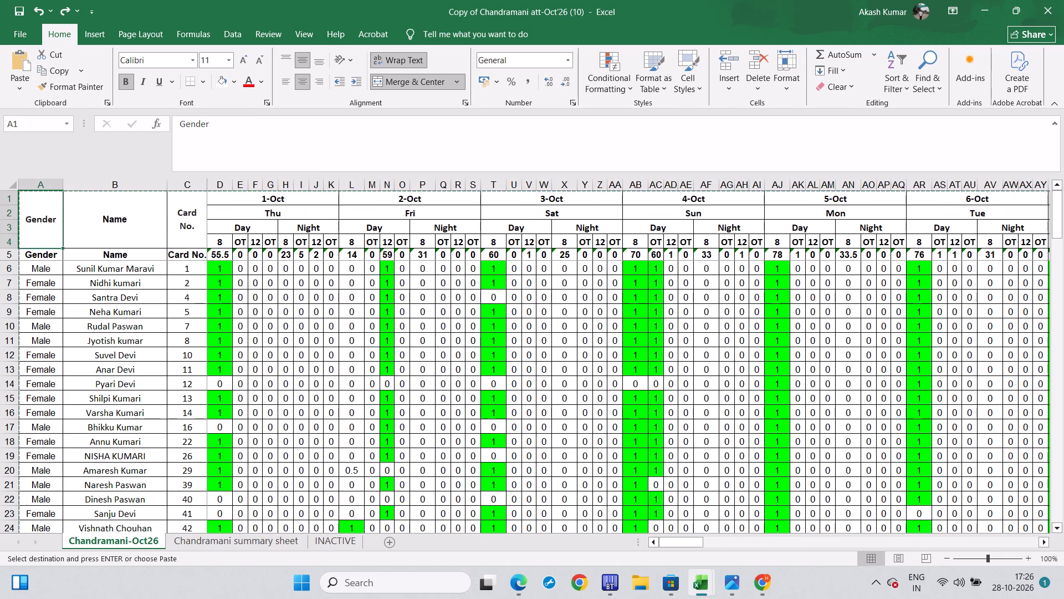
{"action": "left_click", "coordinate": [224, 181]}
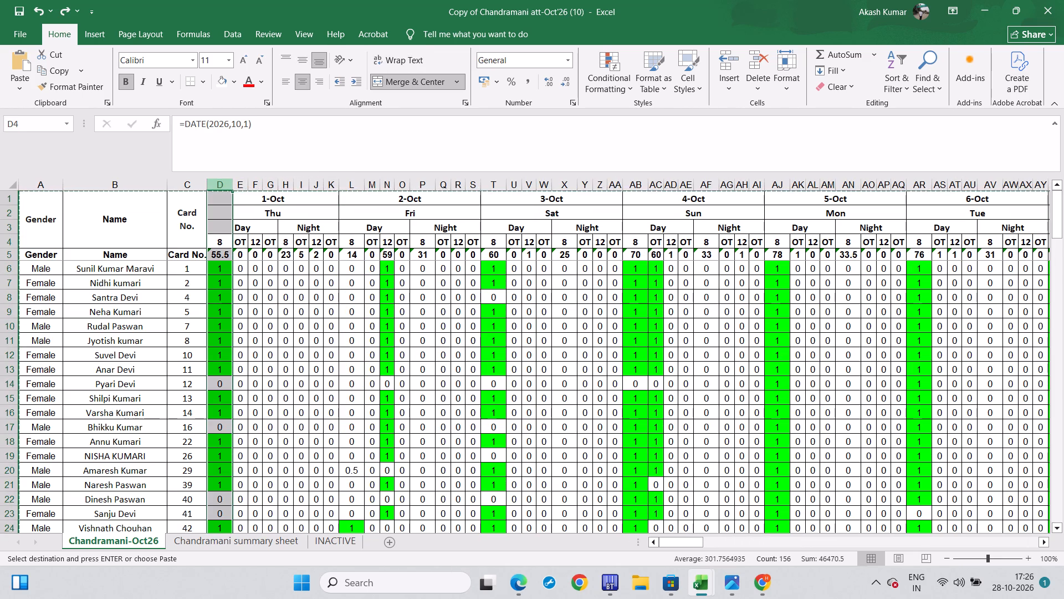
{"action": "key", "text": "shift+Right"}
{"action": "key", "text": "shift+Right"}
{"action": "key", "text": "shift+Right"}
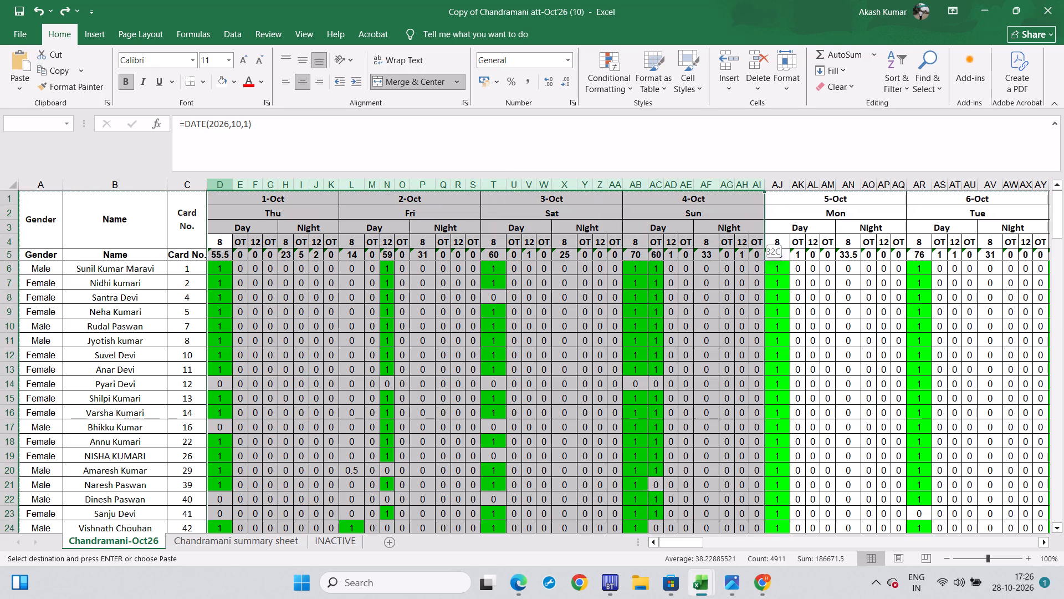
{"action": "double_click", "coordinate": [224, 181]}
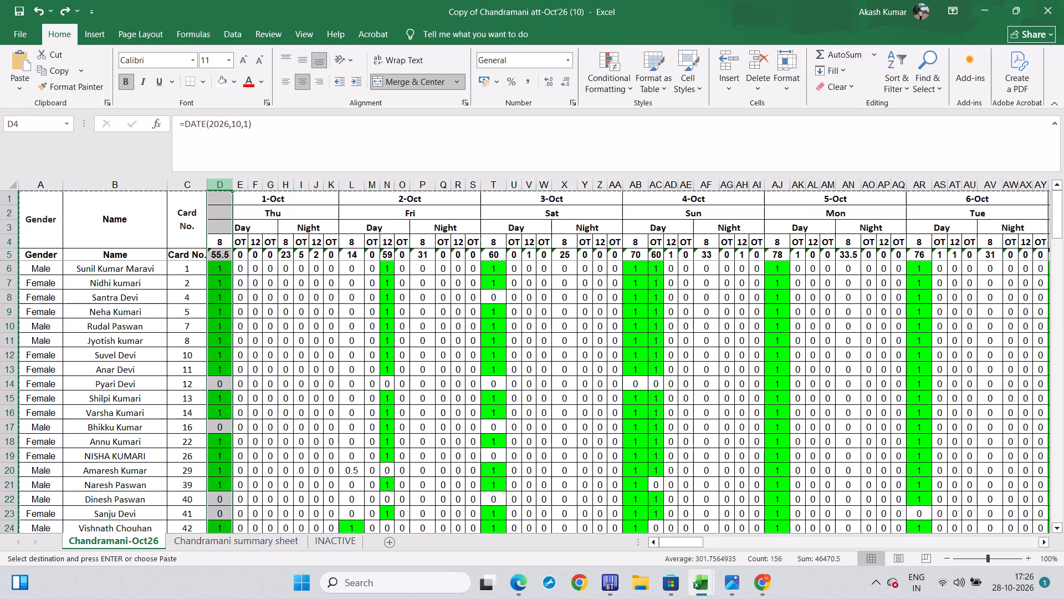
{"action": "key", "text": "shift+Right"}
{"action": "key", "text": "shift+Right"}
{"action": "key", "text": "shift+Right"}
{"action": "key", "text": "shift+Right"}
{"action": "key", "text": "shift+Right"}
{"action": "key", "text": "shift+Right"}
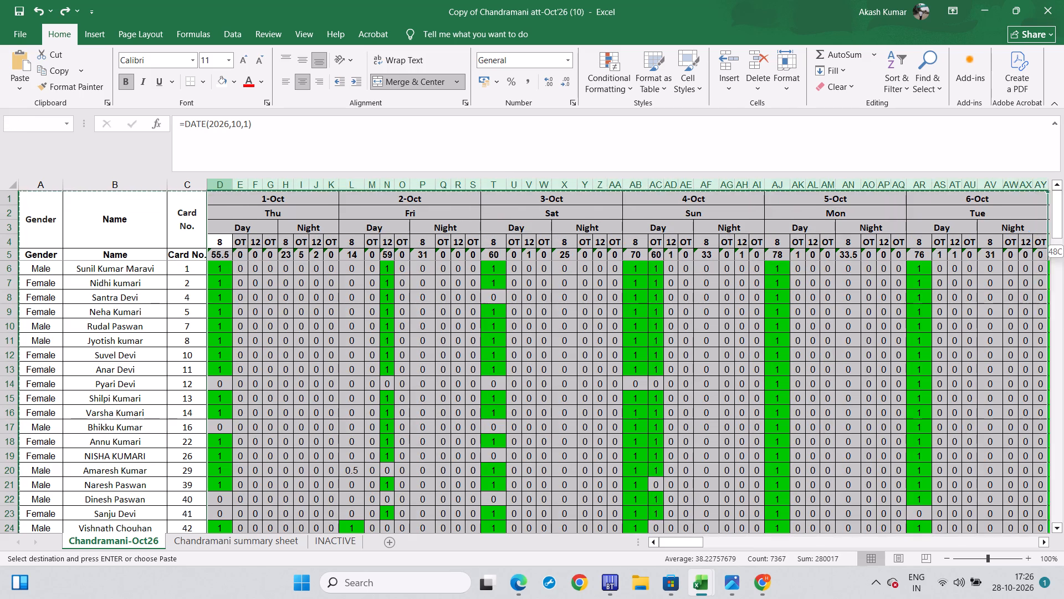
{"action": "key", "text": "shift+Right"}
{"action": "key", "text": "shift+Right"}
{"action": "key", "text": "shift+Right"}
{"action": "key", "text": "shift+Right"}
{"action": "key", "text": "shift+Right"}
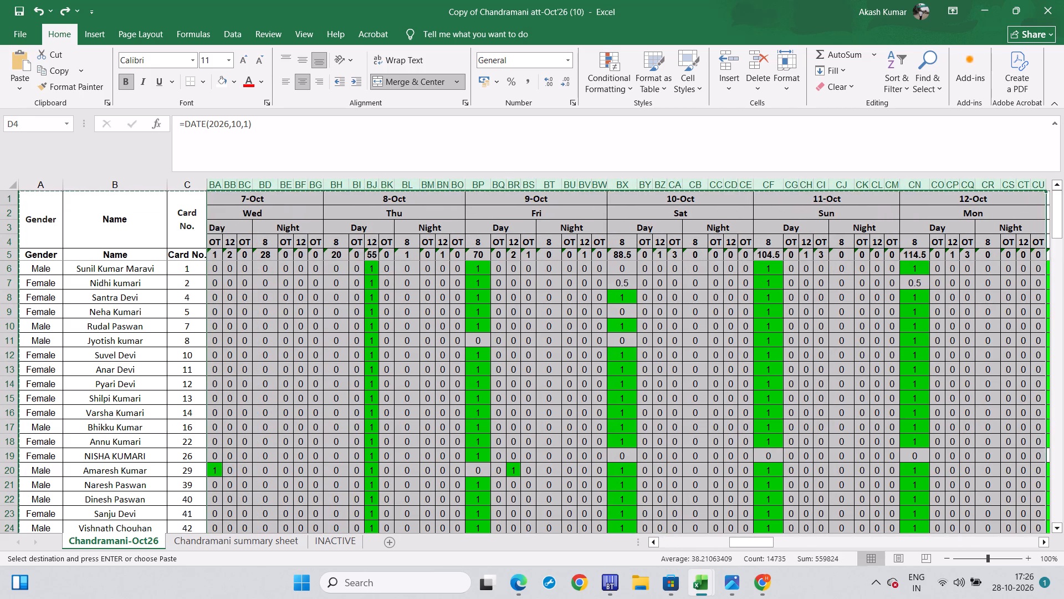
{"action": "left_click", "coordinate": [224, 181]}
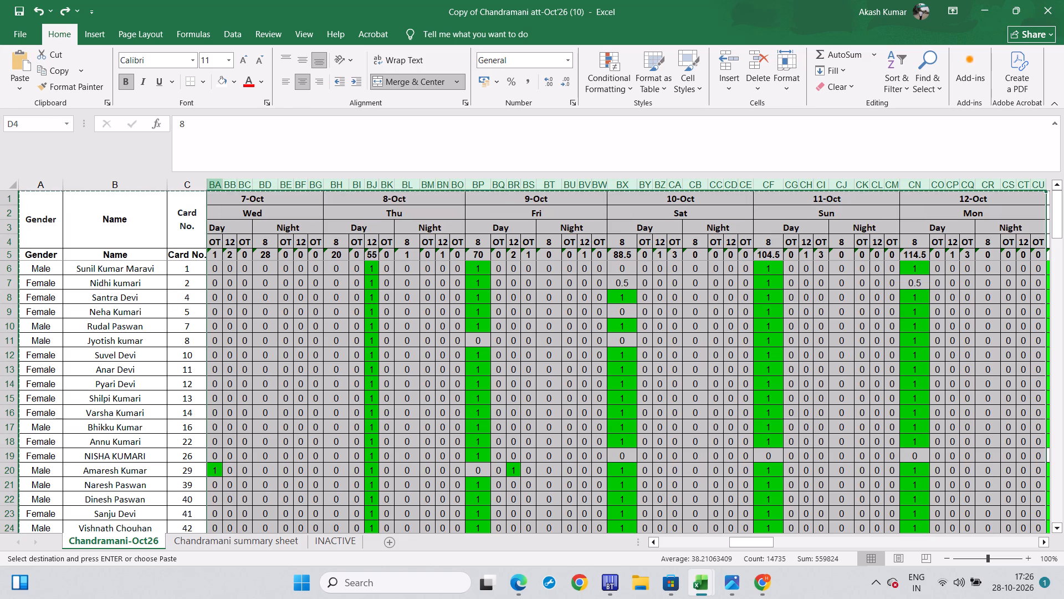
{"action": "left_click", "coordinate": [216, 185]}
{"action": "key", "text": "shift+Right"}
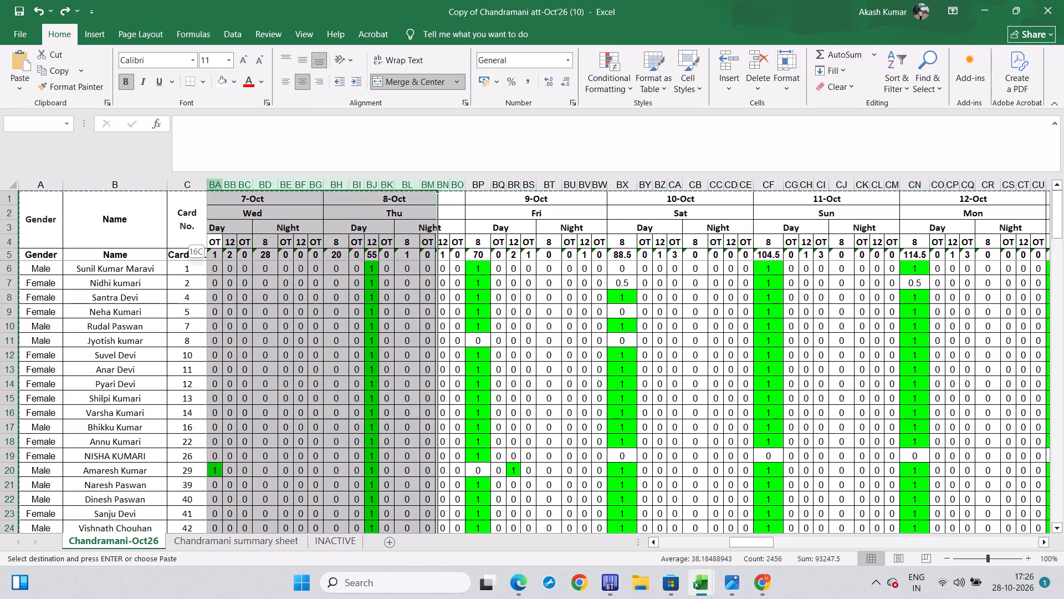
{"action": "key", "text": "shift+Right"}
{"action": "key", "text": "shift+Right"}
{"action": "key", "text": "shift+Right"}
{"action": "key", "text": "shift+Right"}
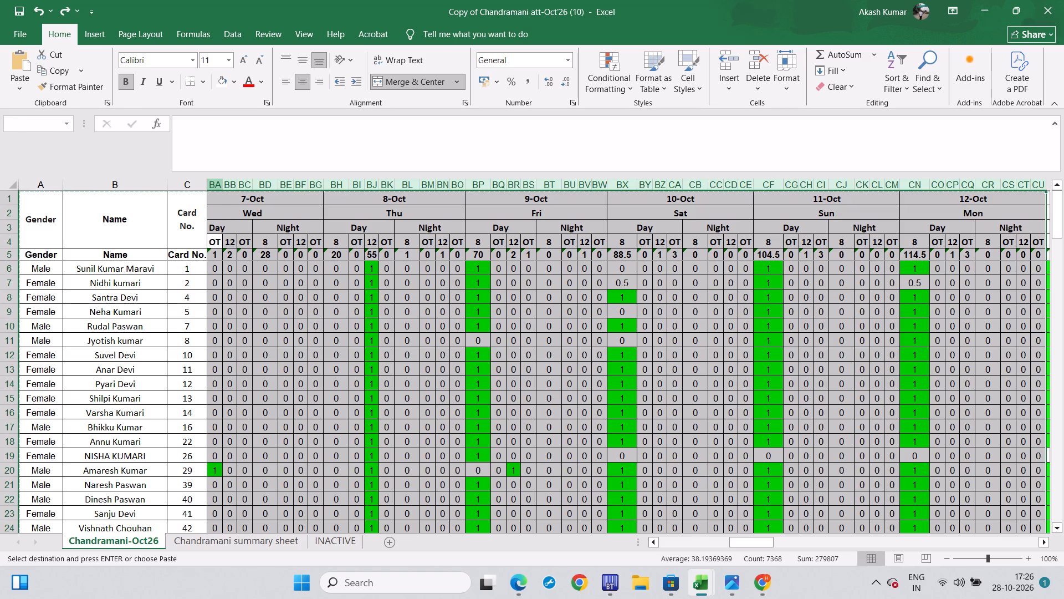
Return to the start of the attendance sheet, clear the pending copy and hide the whole columns from 1-Oct to 20-Oct.
{"action": "left_click", "coordinate": [216, 185]}
{"action": "key", "text": "Left"}
{"action": "key", "text": "Left"}
{"action": "key", "text": "Left"}
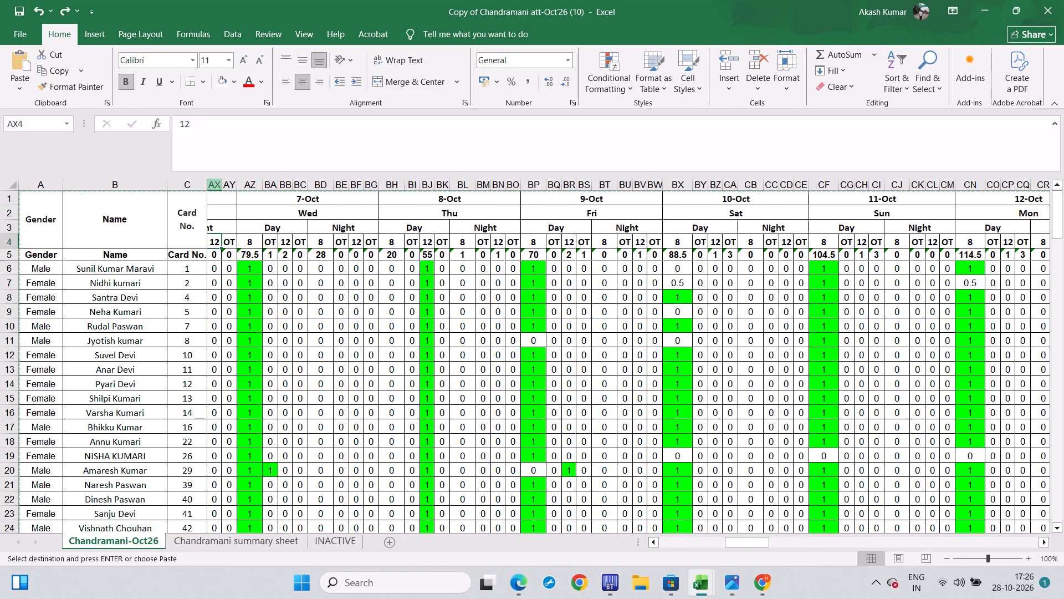
{"action": "key", "text": "Left"}
{"action": "key", "text": "Left"}
{"action": "key", "text": "Left"}
{"action": "key", "text": "Left"}
{"action": "key", "text": "Left"}
{"action": "key", "text": "Left"}
{"action": "key", "text": "Left"}
{"action": "key", "text": "Left"}
{"action": "key", "text": "Left"}
{"action": "key", "text": "Left"}
{"action": "key", "text": "Left"}
{"action": "key", "text": "Left"}
{"action": "key", "text": "Left"}
{"action": "key", "text": "Left"}
{"action": "key", "text": "Left"}
{"action": "key", "text": "Left"}
{"action": "key", "text": "Left"}
{"action": "key", "text": "Left"}
{"action": "key", "text": "Left"}
{"action": "key", "text": "Left"}
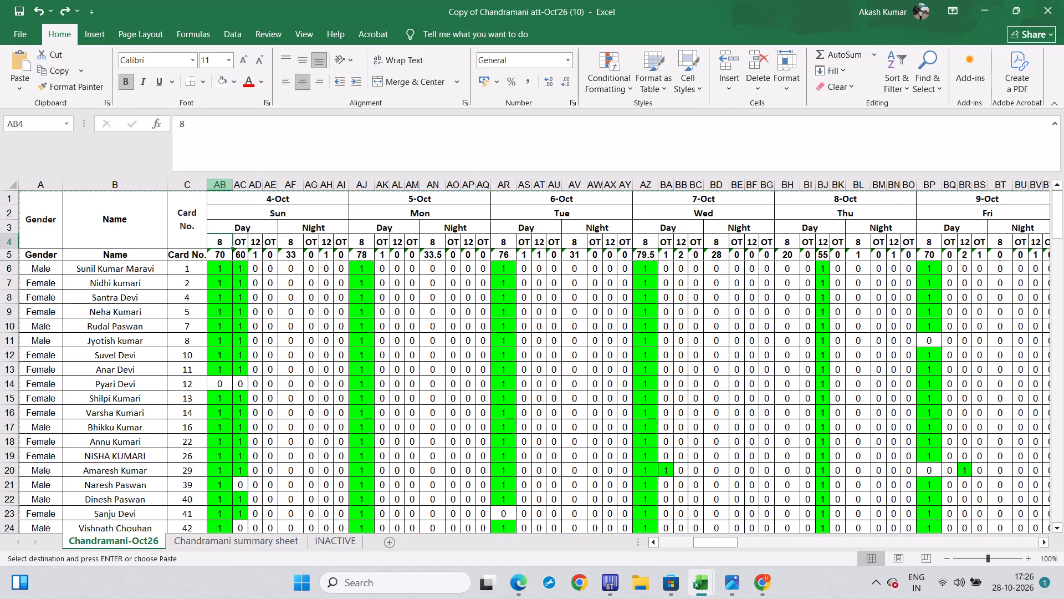
{"action": "scroll", "coordinate": [279, 296], "scroll_direction": "right", "scroll_amount": 8}
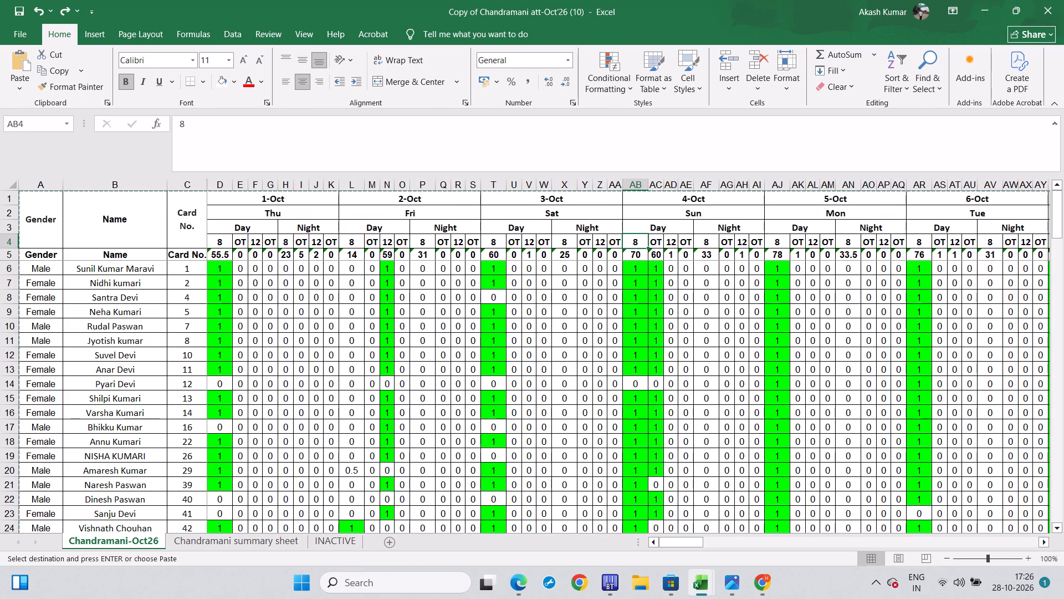
{"action": "left_click", "coordinate": [221, 184]}
{"action": "key", "text": "Escape"}
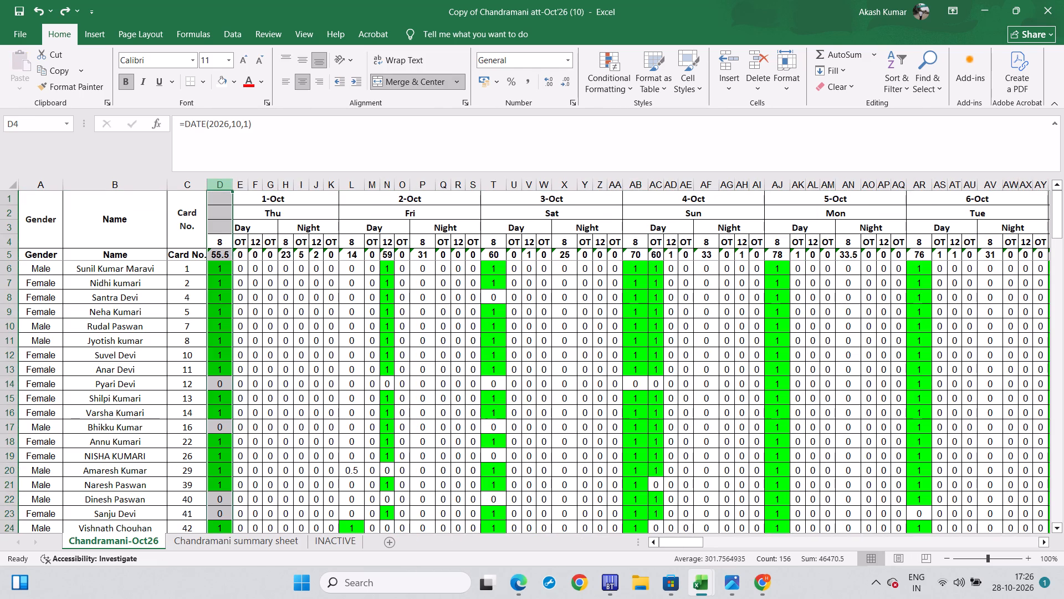
{"action": "key", "text": "shift+Right"}
{"action": "key", "text": "shift+Right"}
{"action": "key", "text": "shift+Right"}
{"action": "key", "text": "shift+Right"}
{"action": "key", "text": "shift+Right"}
{"action": "key", "text": "shift+Right"}
{"action": "key", "text": "shift+Right"}
{"action": "key", "text": "shift+Right"}
{"action": "key", "text": "shift+Right"}
{"action": "key", "text": "shift+Right"}
{"action": "key", "text": "shift+Right"}
{"action": "key", "text": "shift+Right"}
{"action": "key", "text": "shift+Right"}
{"action": "key", "text": "shift+Right"}
{"action": "key", "text": "shift+Right"}
{"action": "key", "text": "shift+Right"}
{"action": "key", "text": "shift+Right"}
{"action": "key", "text": "shift+Right"}
{"action": "key", "text": "shift+Right"}
{"action": "key", "text": "shift+Right"}
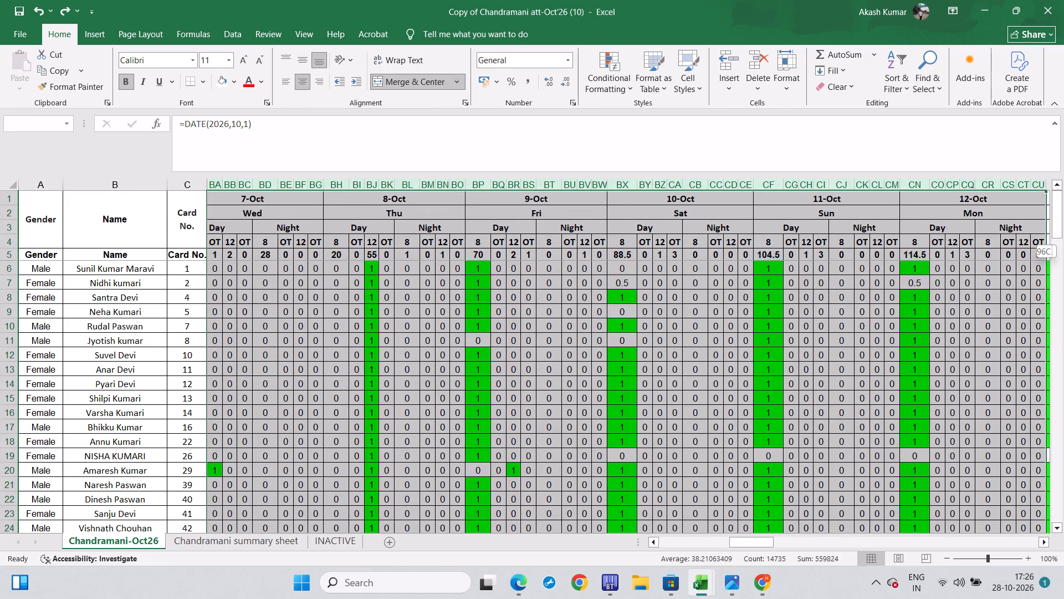
{"action": "key", "text": "shift+Right"}
{"action": "key", "text": "shift+Right"}
{"action": "key", "text": "shift+Right"}
{"action": "key", "text": "shift+Right"}
{"action": "key", "text": "shift+Right"}
{"action": "key", "text": "shift+Right"}
{"action": "key", "text": "shift+Right"}
{"action": "key", "text": "shift+Right"}
{"action": "key", "text": "shift+Right"}
{"action": "key", "text": "shift+Right"}
{"action": "key", "text": "shift+Right"}
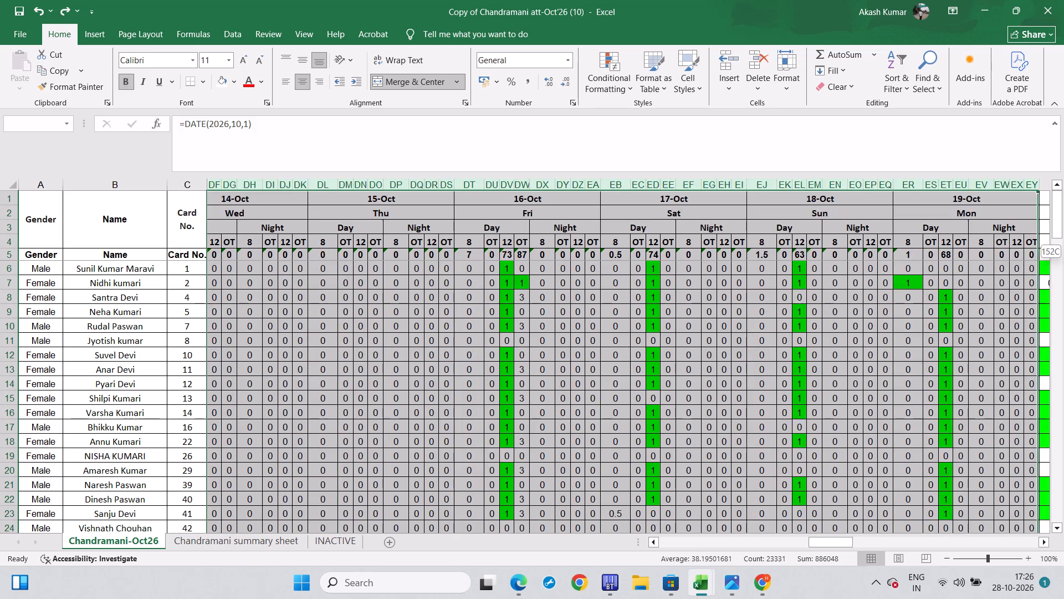
{"action": "key", "text": "shift+Left"}
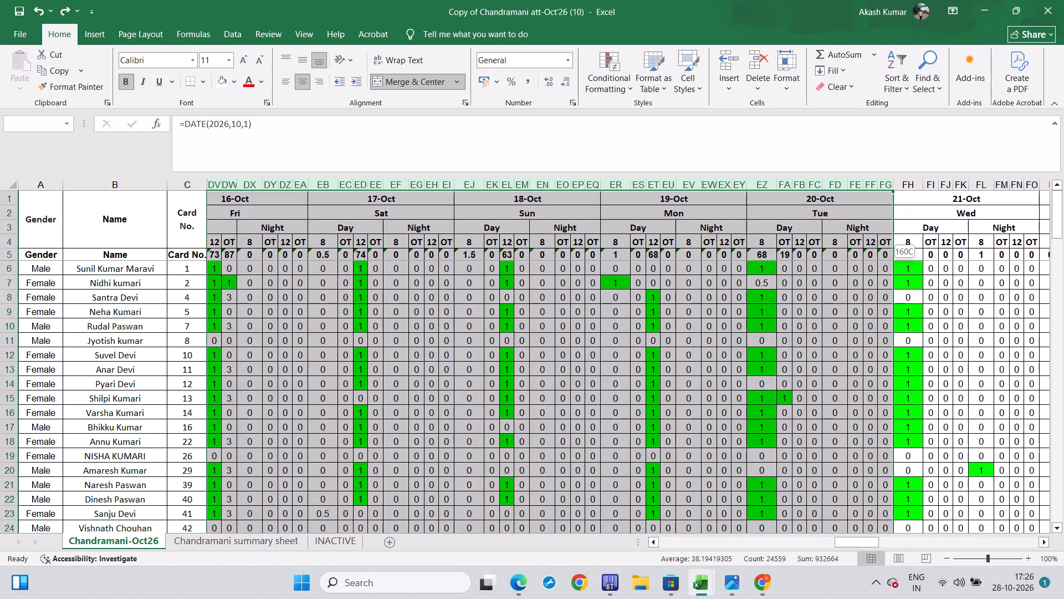
{"action": "right_click", "coordinate": [414, 366]}
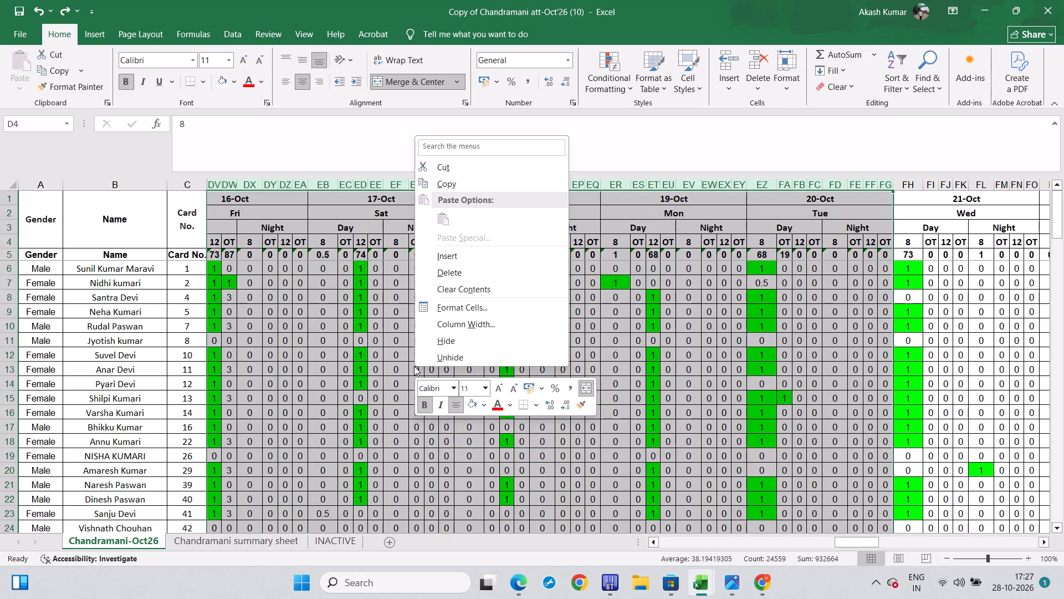
{"action": "left_click", "coordinate": [454, 341]}
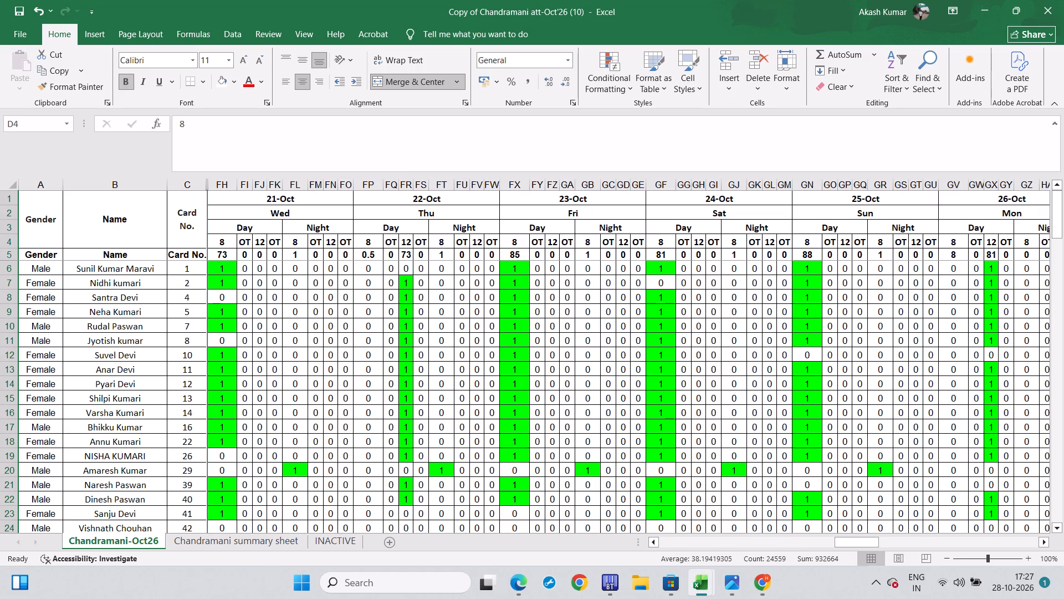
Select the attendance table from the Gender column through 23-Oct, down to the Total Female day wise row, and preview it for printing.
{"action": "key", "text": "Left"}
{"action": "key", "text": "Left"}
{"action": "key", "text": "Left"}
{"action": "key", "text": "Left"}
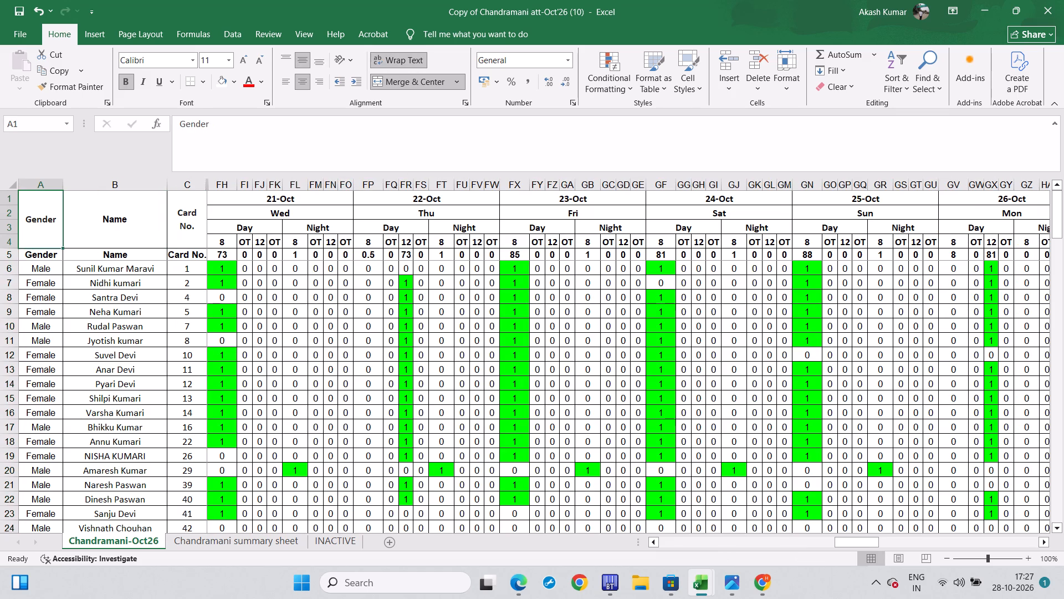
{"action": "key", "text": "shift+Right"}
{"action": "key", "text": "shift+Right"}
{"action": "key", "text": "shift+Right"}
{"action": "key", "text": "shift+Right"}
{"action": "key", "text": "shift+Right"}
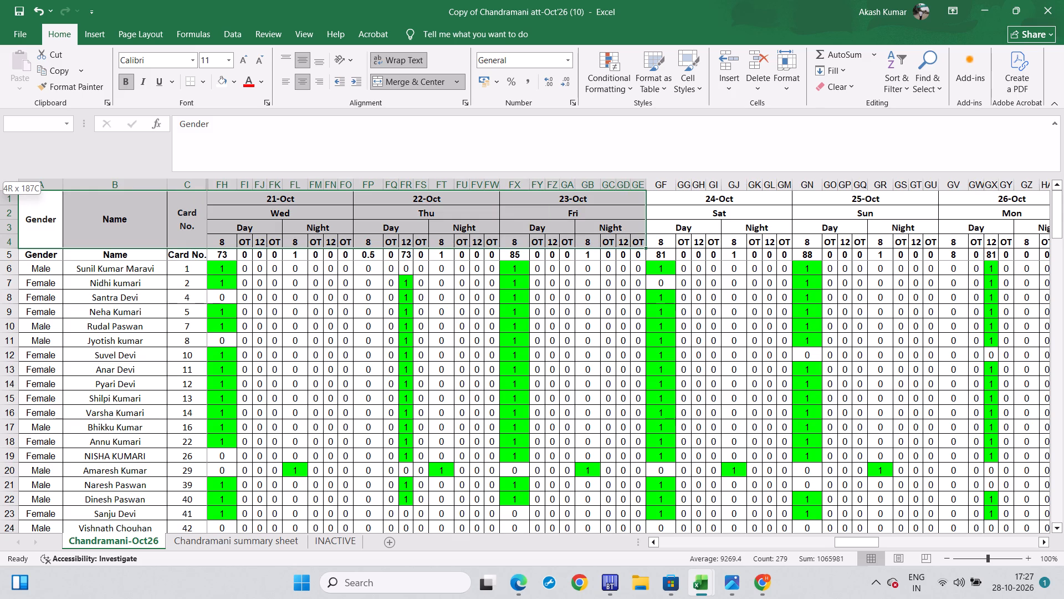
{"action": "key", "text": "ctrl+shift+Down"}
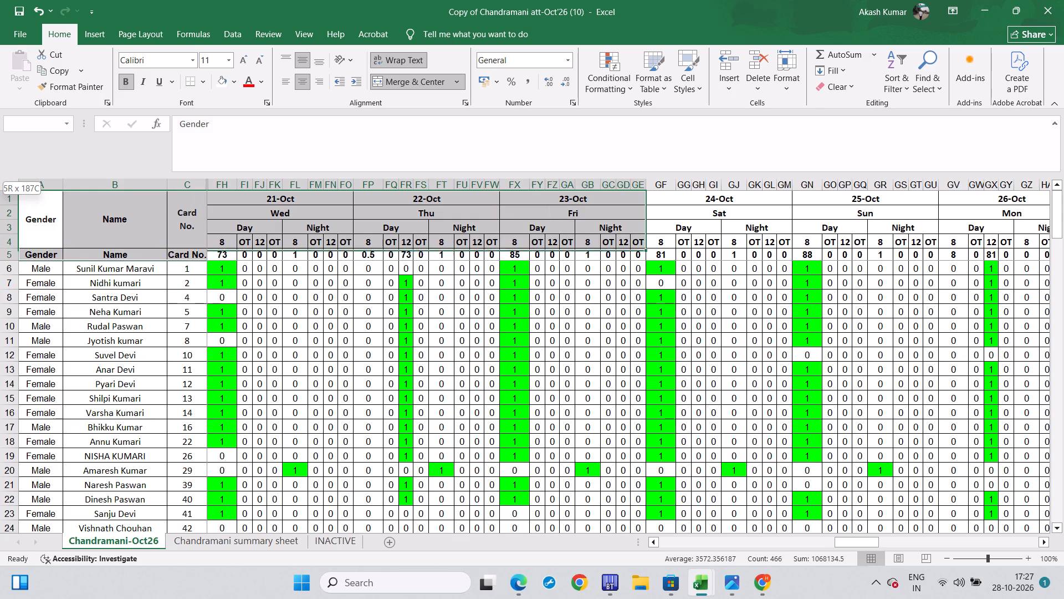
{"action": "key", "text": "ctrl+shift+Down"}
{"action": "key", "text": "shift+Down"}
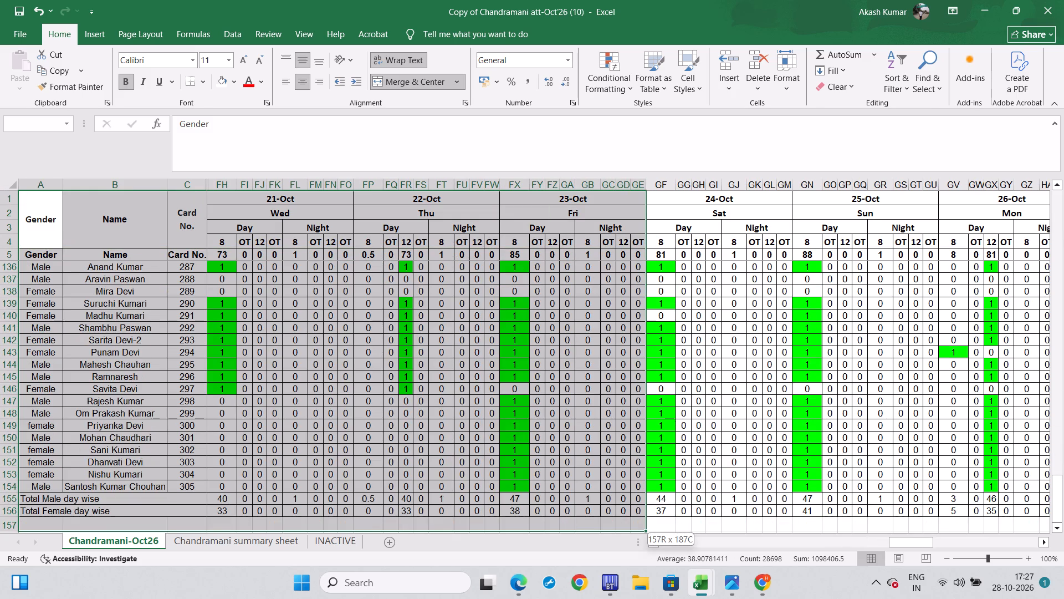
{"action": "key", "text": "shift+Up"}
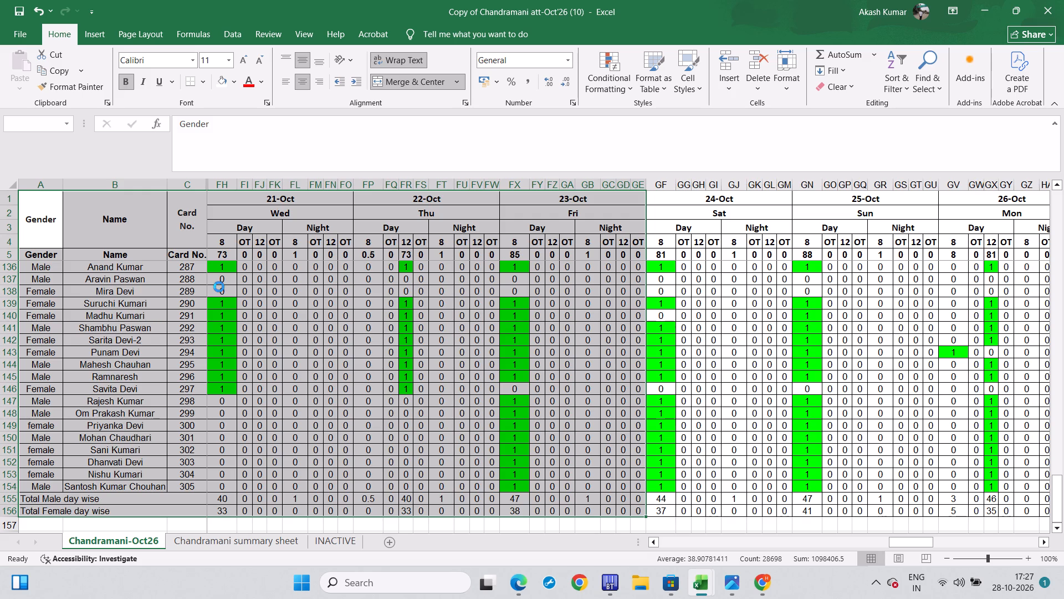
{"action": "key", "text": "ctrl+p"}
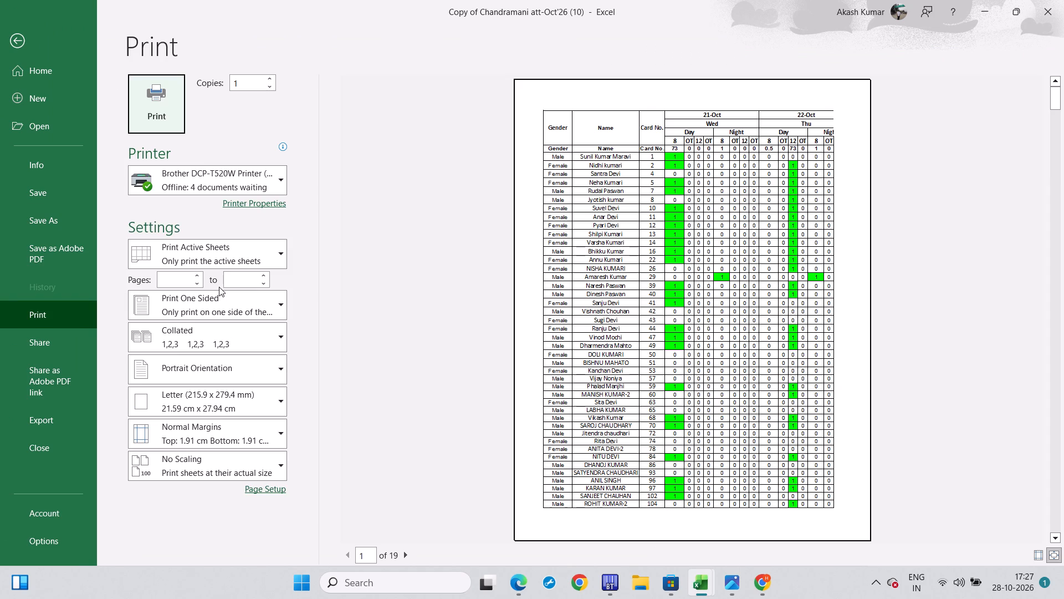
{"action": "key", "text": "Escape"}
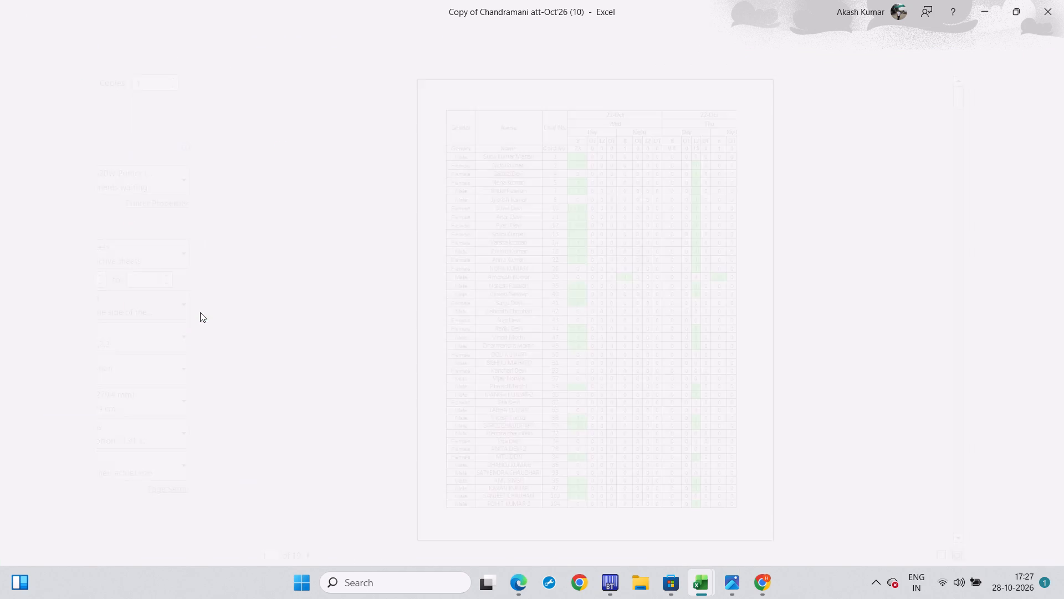
Select the attendance table from the Gender column through 22-Oct, down to the Total Female day wise row, and open the print preview.
{"action": "left_click", "coordinate": [232, 240]}
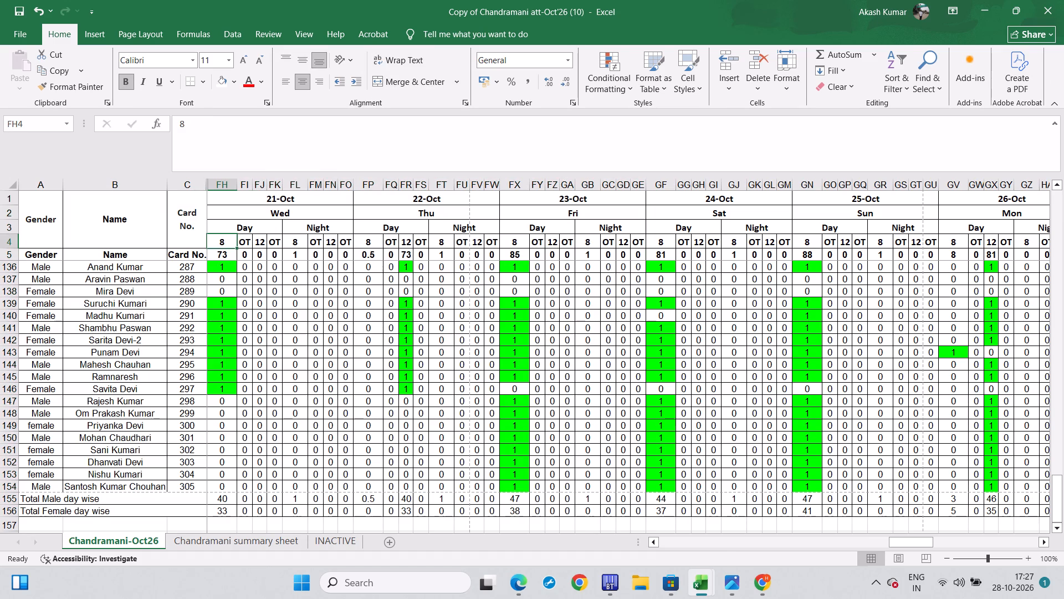
{"action": "key", "text": "ctrl+Up"}
{"action": "key", "text": "ctrl+Up"}
{"action": "key", "text": "ctrl+Up"}
{"action": "key", "text": "Left"}
{"action": "key", "text": "Left"}
{"action": "key", "text": "Left"}
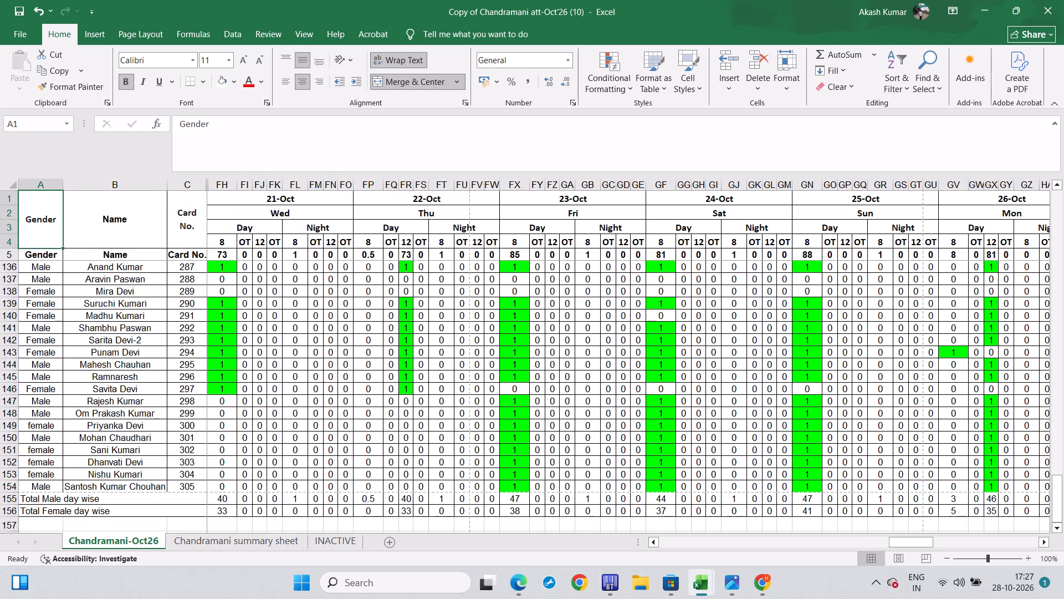
{"action": "key", "text": "shift+Right"}
{"action": "key", "text": "shift+Right"}
{"action": "key", "text": "shift+Right"}
{"action": "key", "text": "shift+Right"}
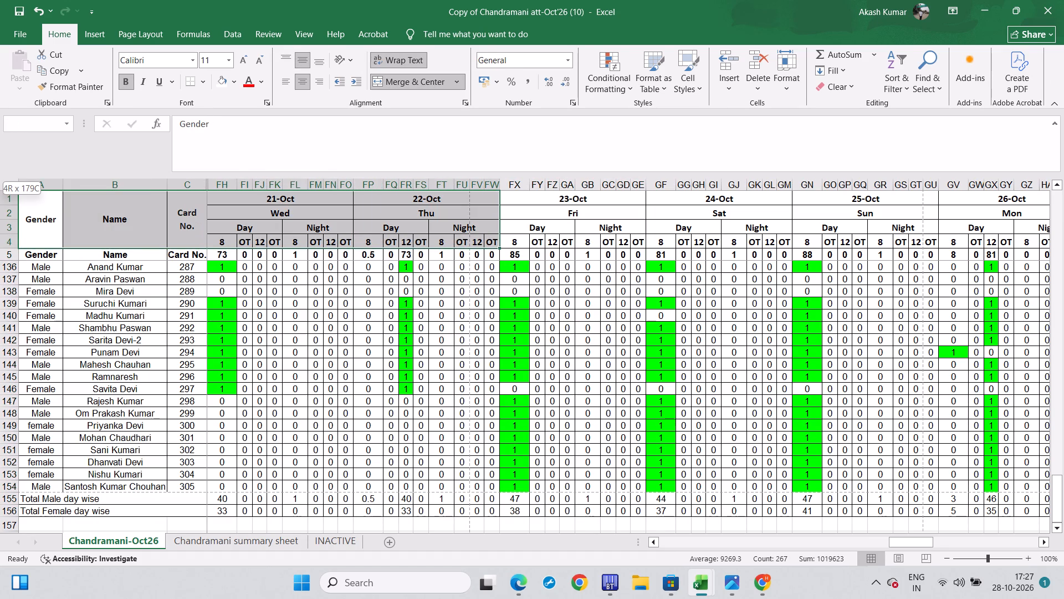
{"action": "key", "text": "ctrl+shift+Down"}
{"action": "key", "text": "ctrl+shift+Down"}
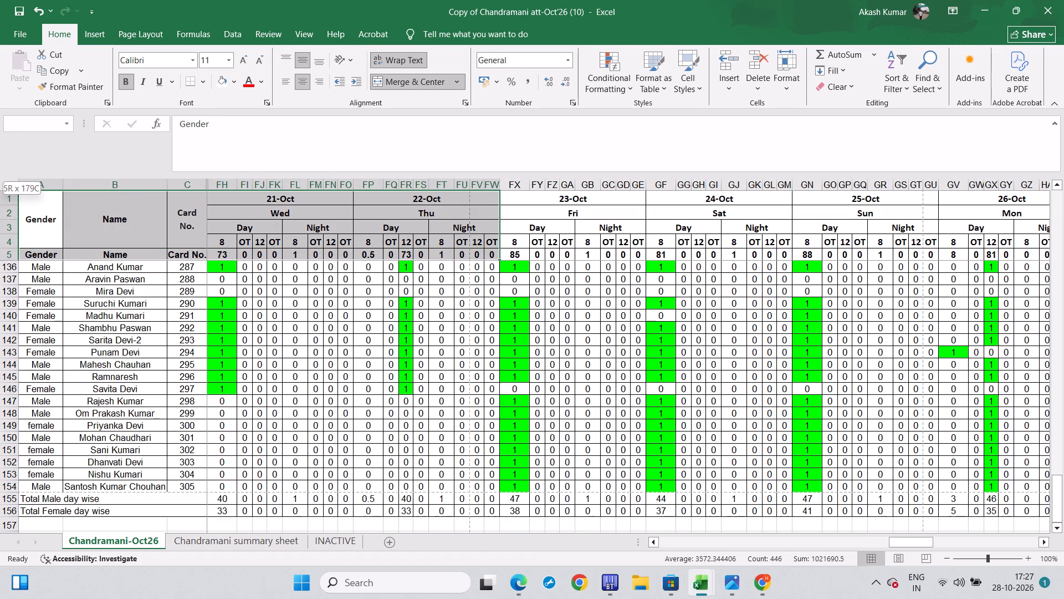
{"action": "key", "text": "shift+Down"}
{"action": "key", "text": "shift+Up"}
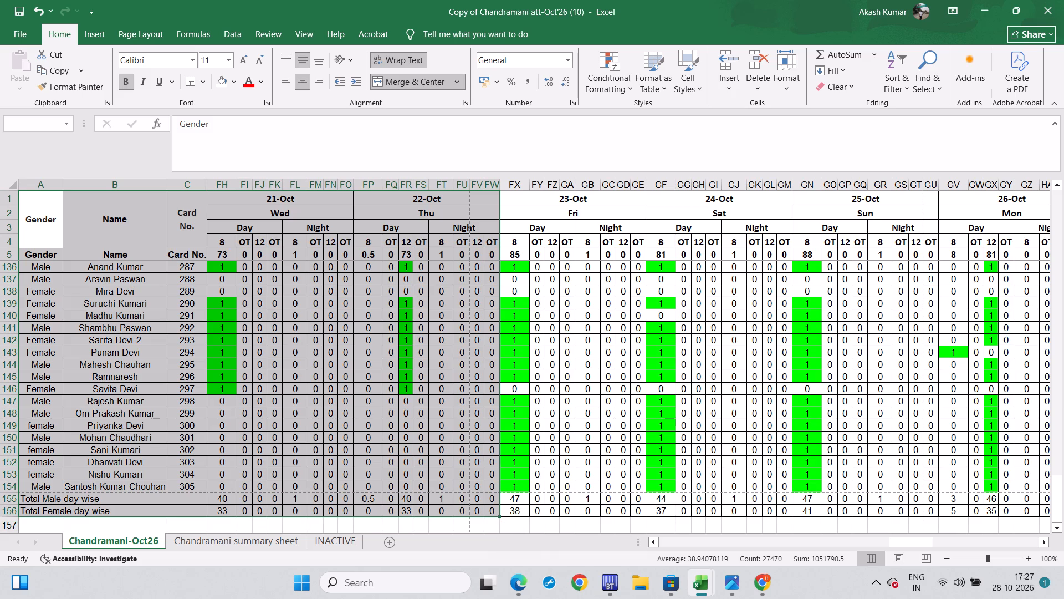
{"action": "key", "text": "ctrl+p"}
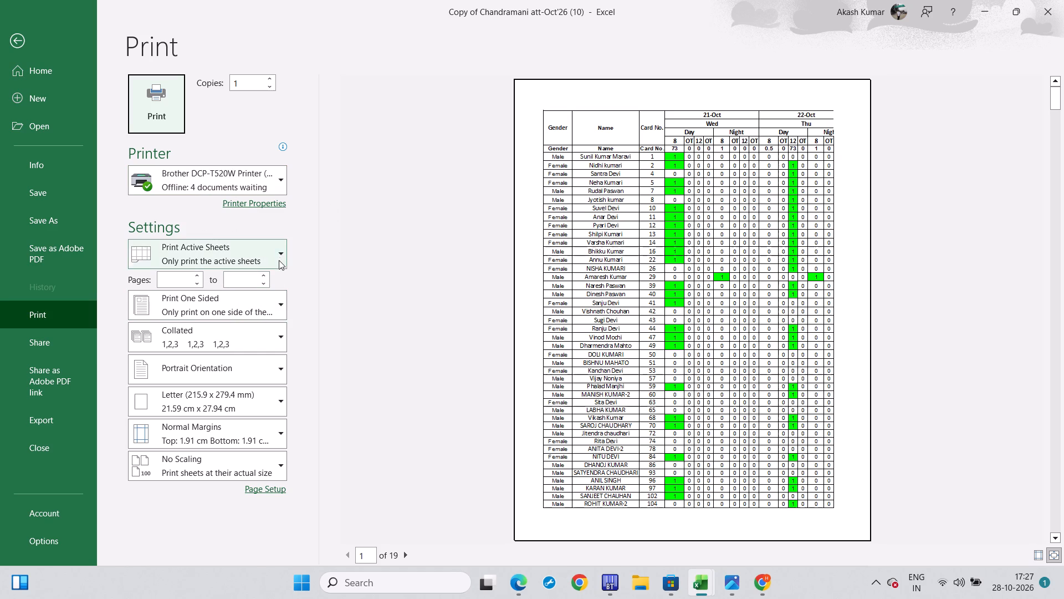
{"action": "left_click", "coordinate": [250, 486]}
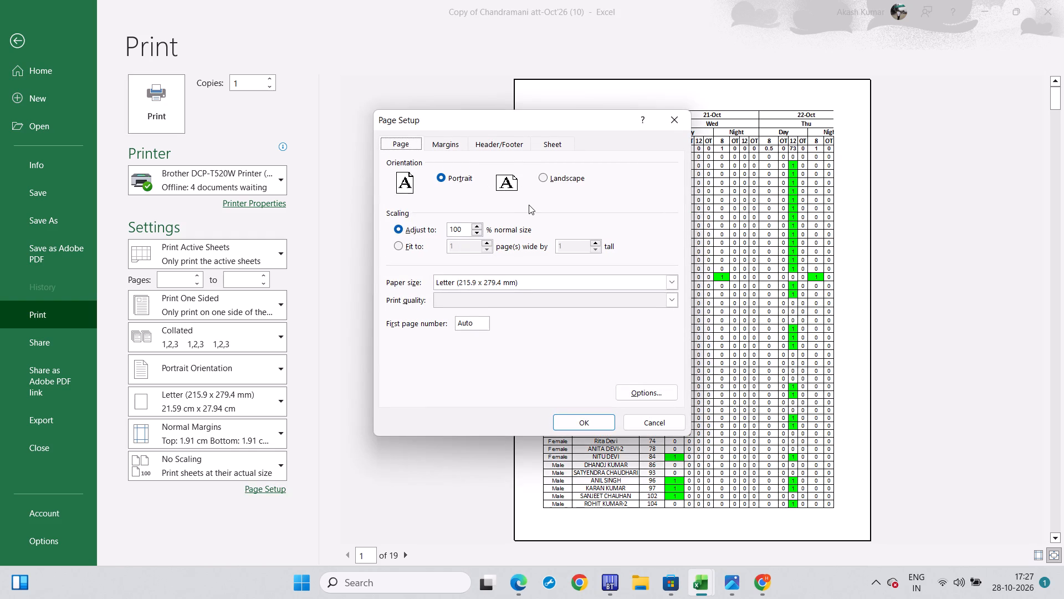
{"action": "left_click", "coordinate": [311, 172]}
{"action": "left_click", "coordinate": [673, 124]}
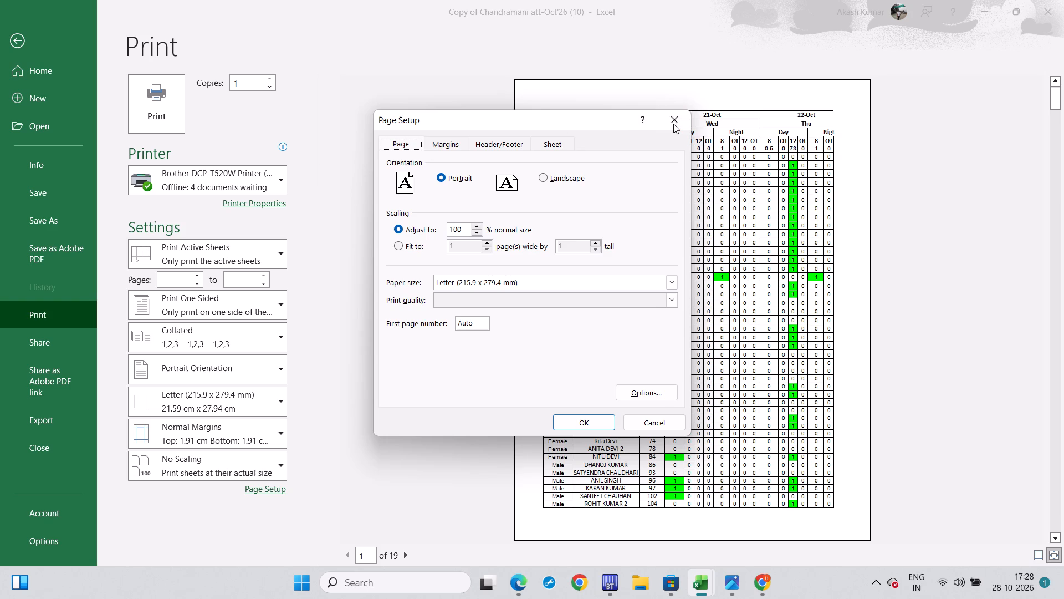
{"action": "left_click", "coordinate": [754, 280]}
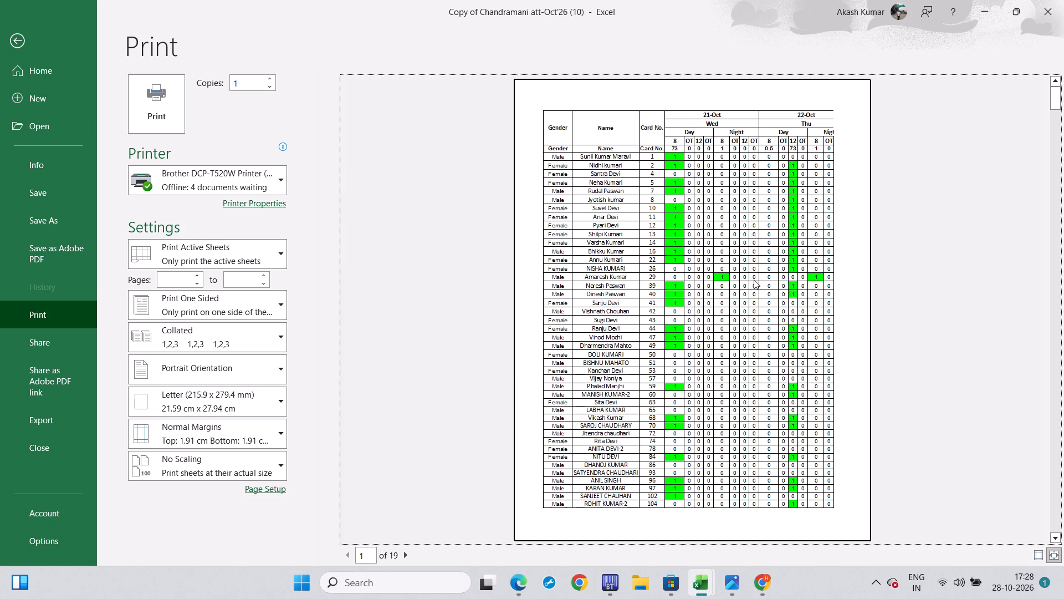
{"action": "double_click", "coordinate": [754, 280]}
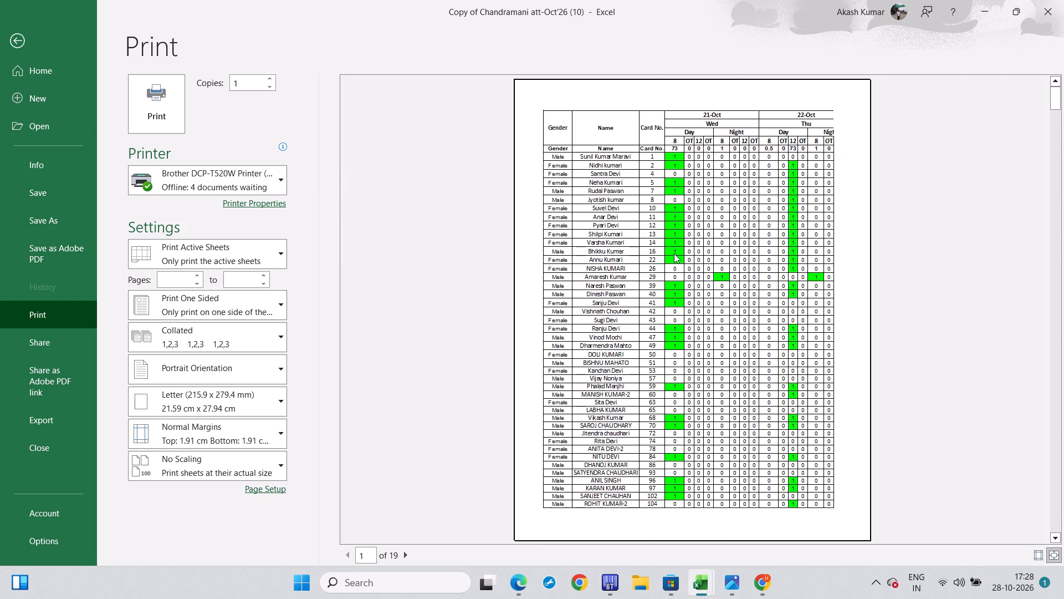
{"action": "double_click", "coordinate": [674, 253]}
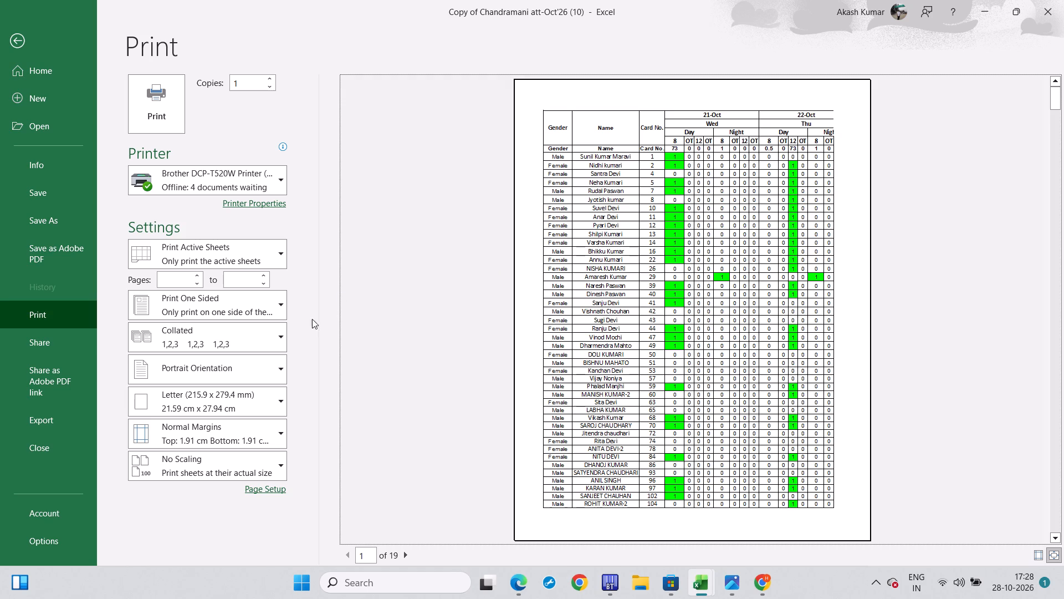
Set the printout to Narrow margins and limit it to the current selection.
{"action": "left_click", "coordinate": [273, 441]}
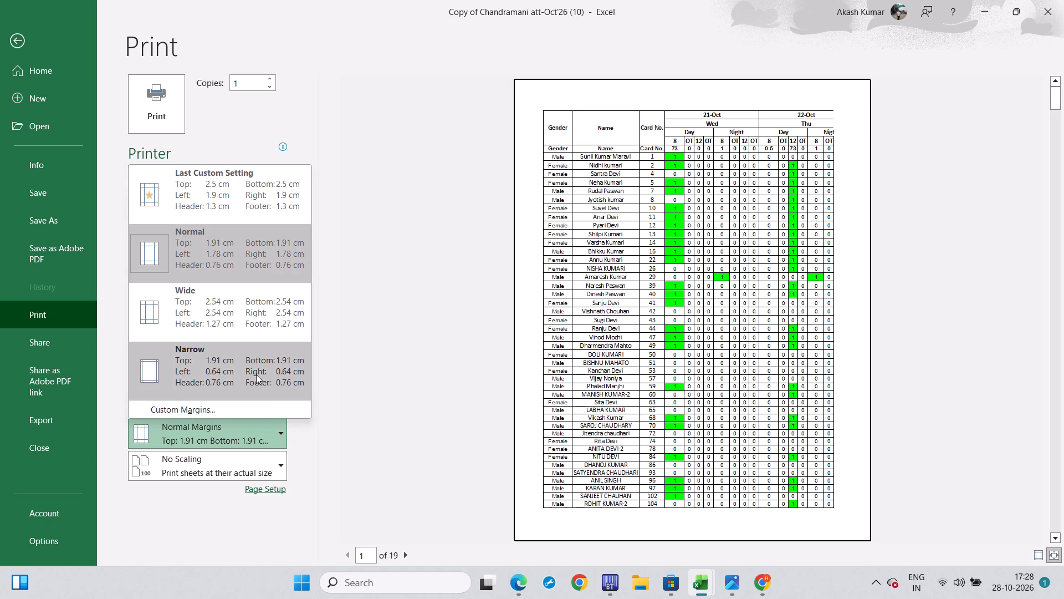
{"action": "left_click", "coordinate": [256, 374]}
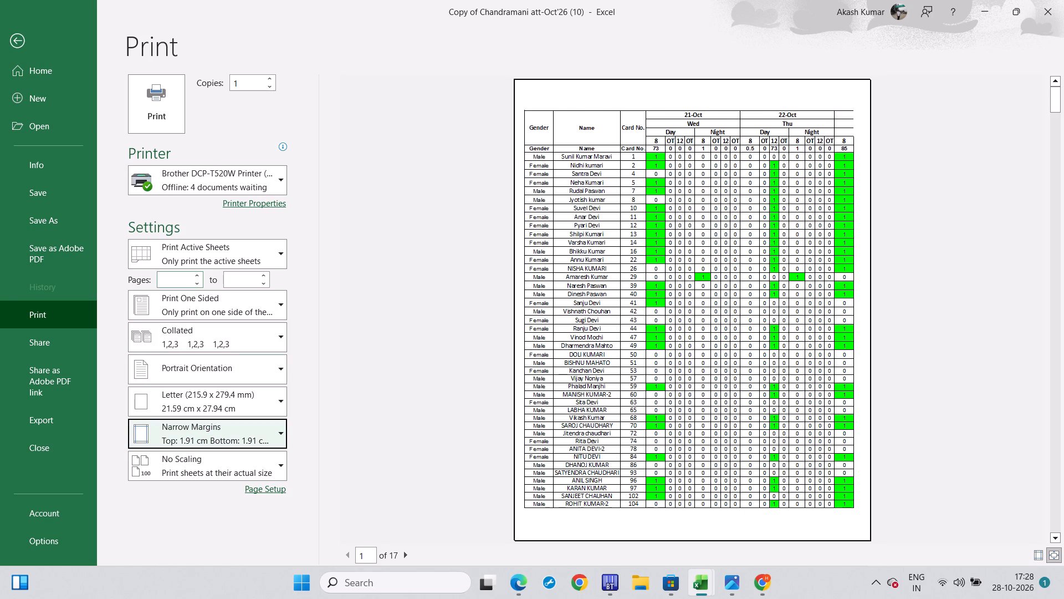
{"action": "left_click", "coordinate": [211, 253]}
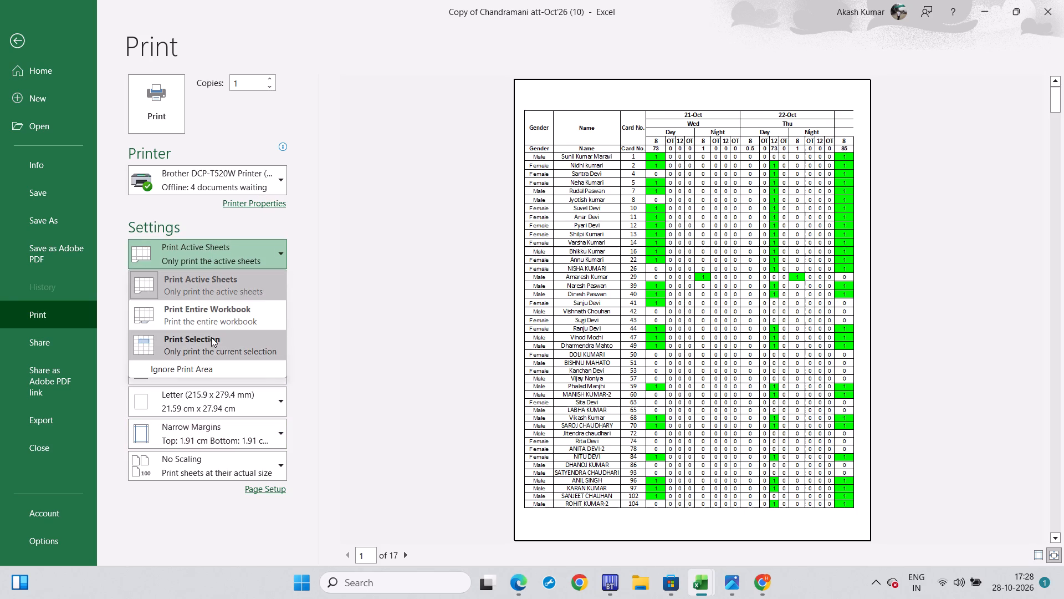
{"action": "left_click", "coordinate": [211, 338]}
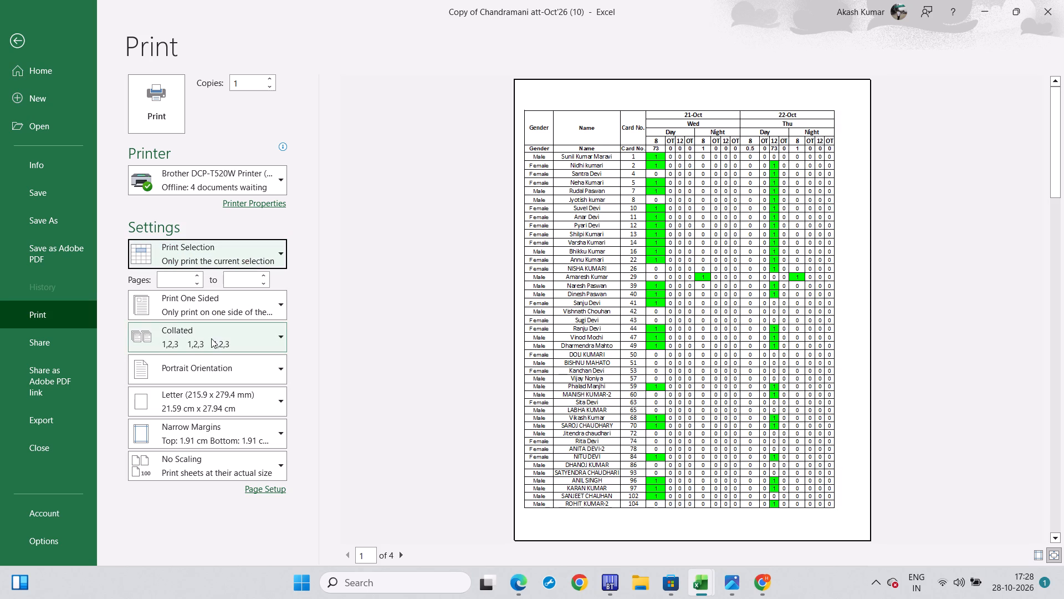